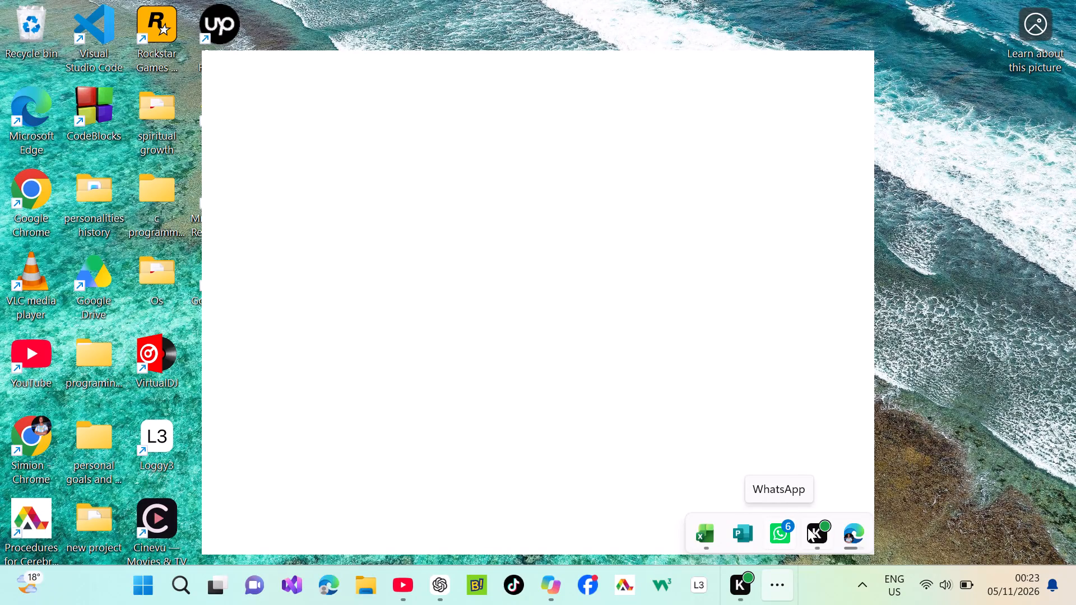
Switch to the Book2 workbook in Excel.
click(706, 539)
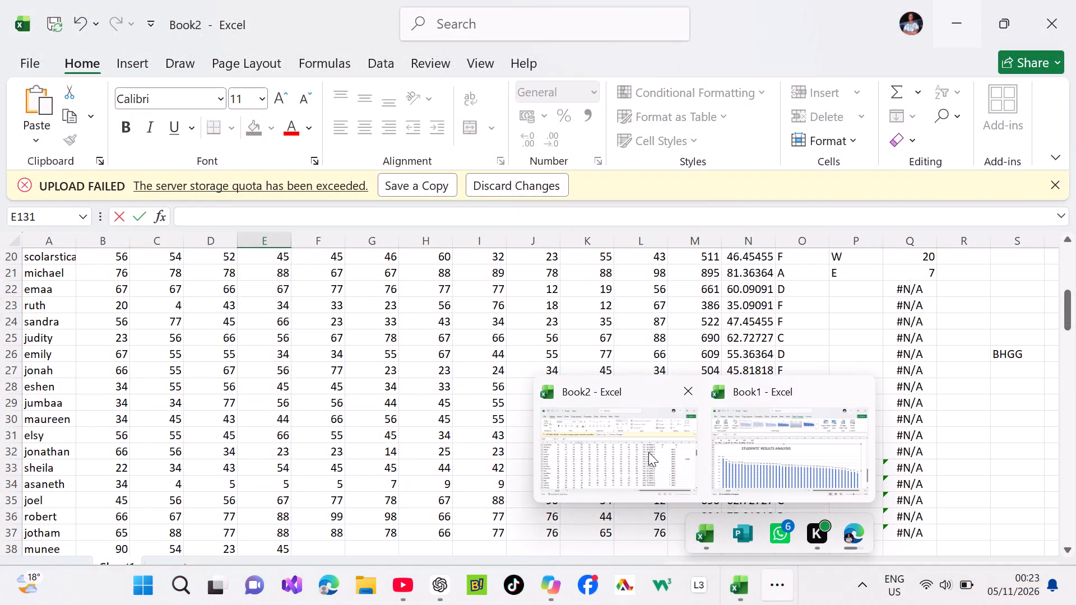
click(648, 452)
Look through the student marks list down to its end to find where the column F entries stop.
scroll(677, 389, down, 2)
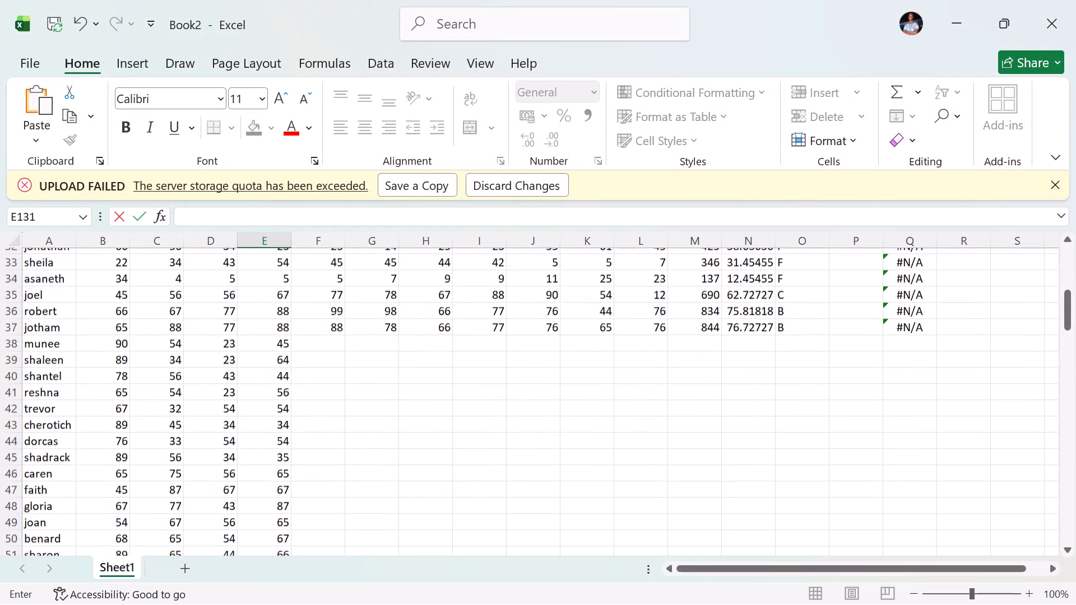
scroll(677, 389, down, 7)
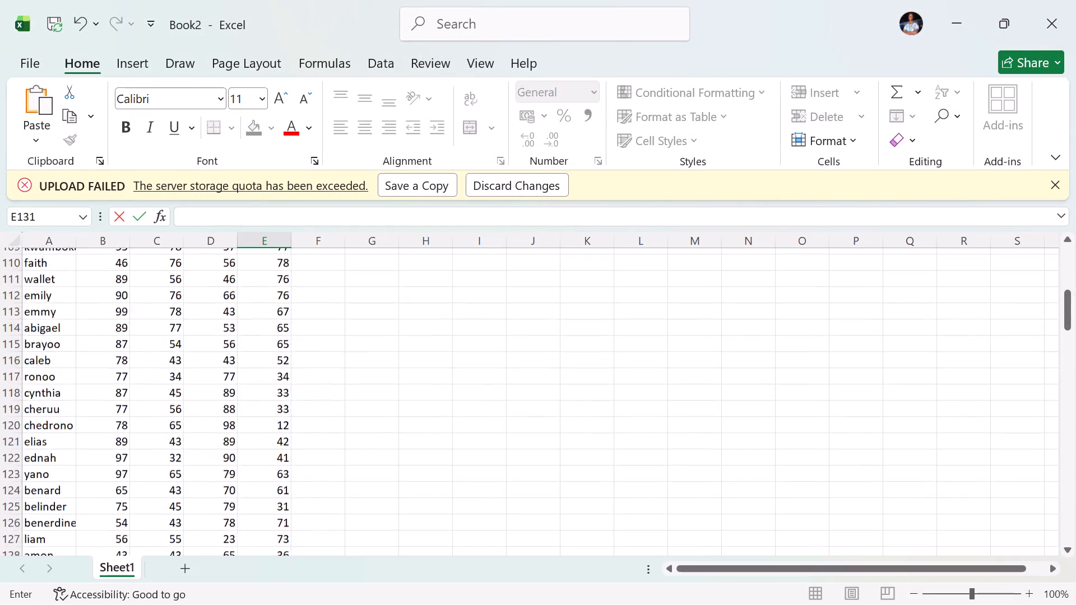
scroll(677, 389, down, 2)
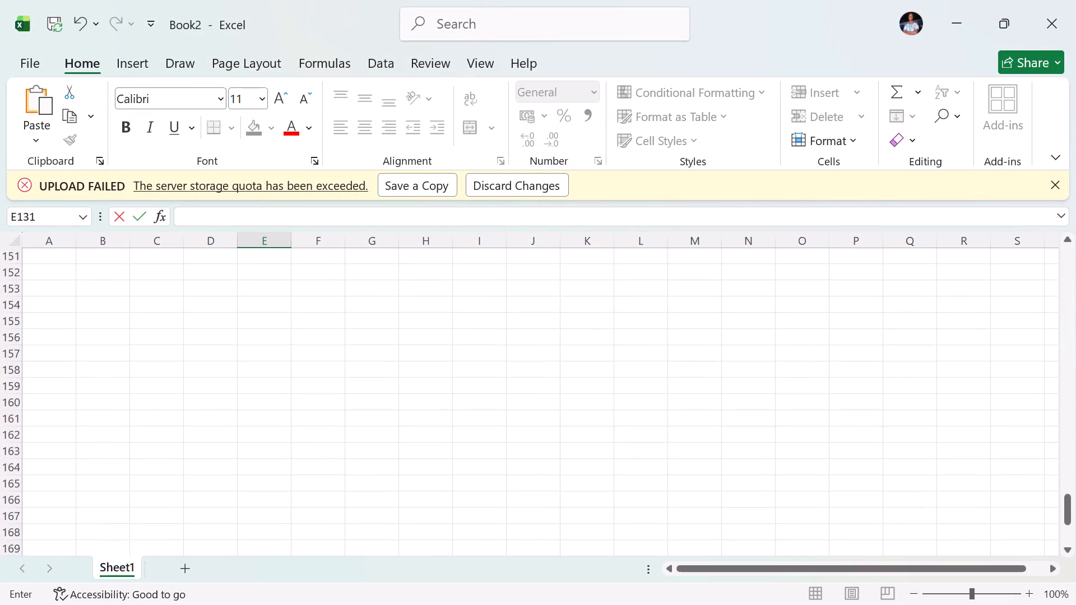
scroll(677, 389, up, 5)
scroll(618, 386, up, 1)
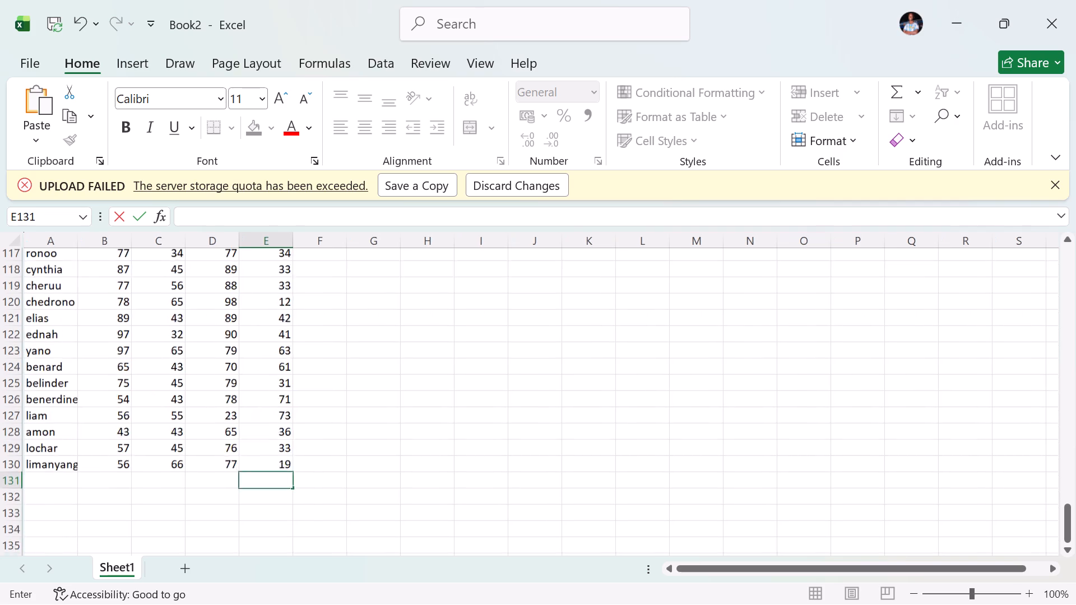
scroll(618, 386, up, 7)
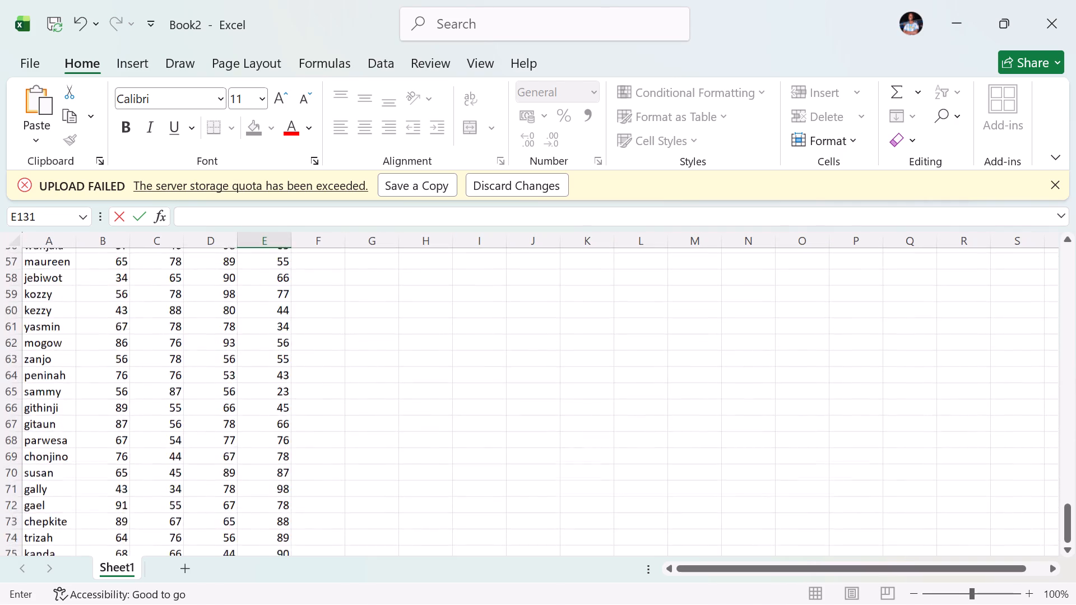
scroll(618, 386, up, 1)
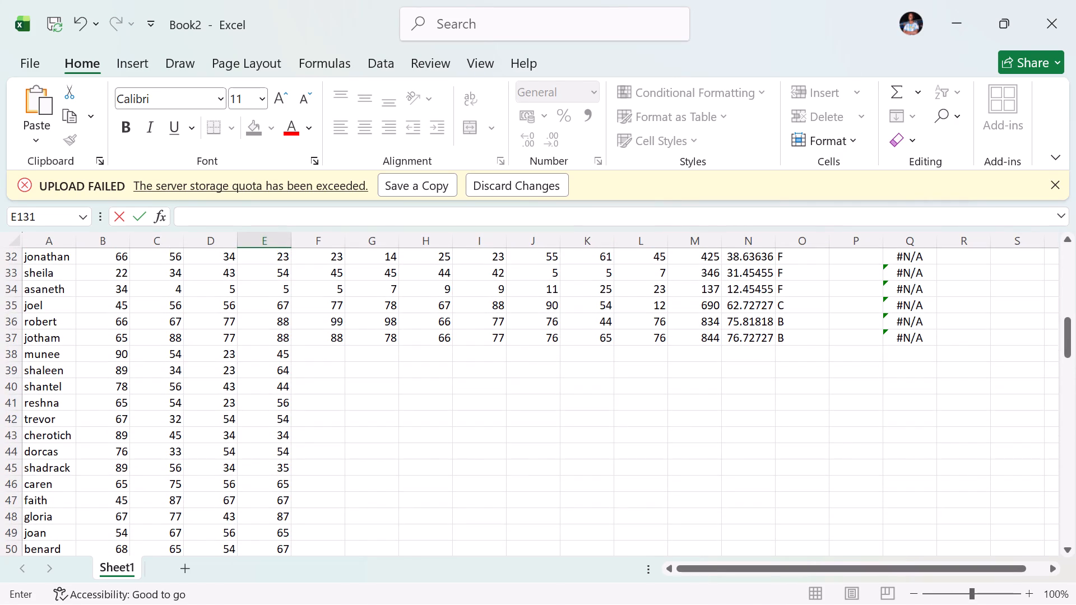
Enter the marks 98, 30, 49, 49 and 30 in cells F38 to F42, for munee through trevor.
click(325, 356)
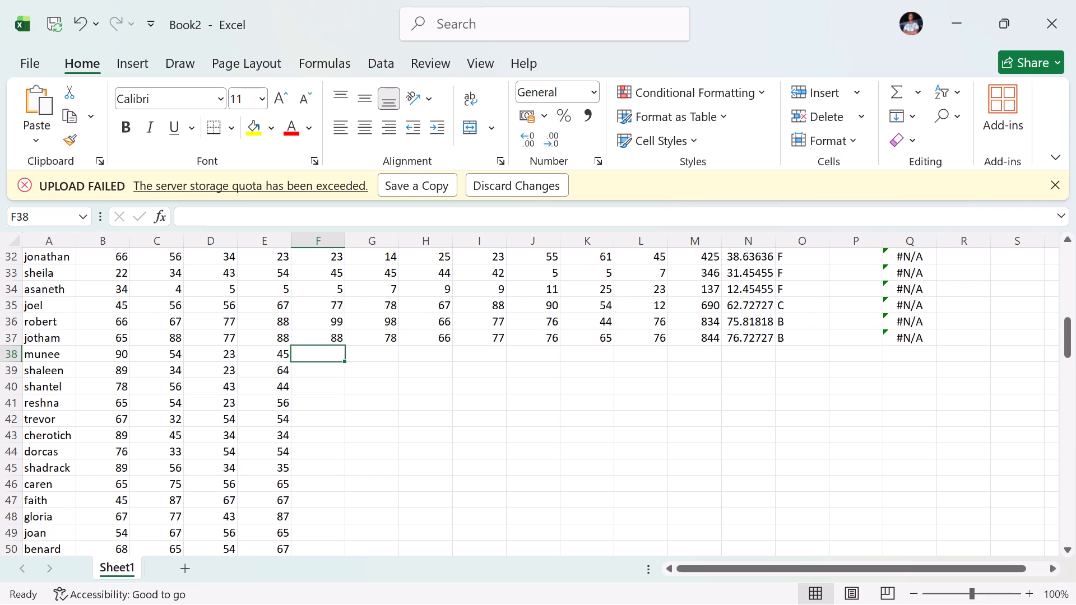
text(98)
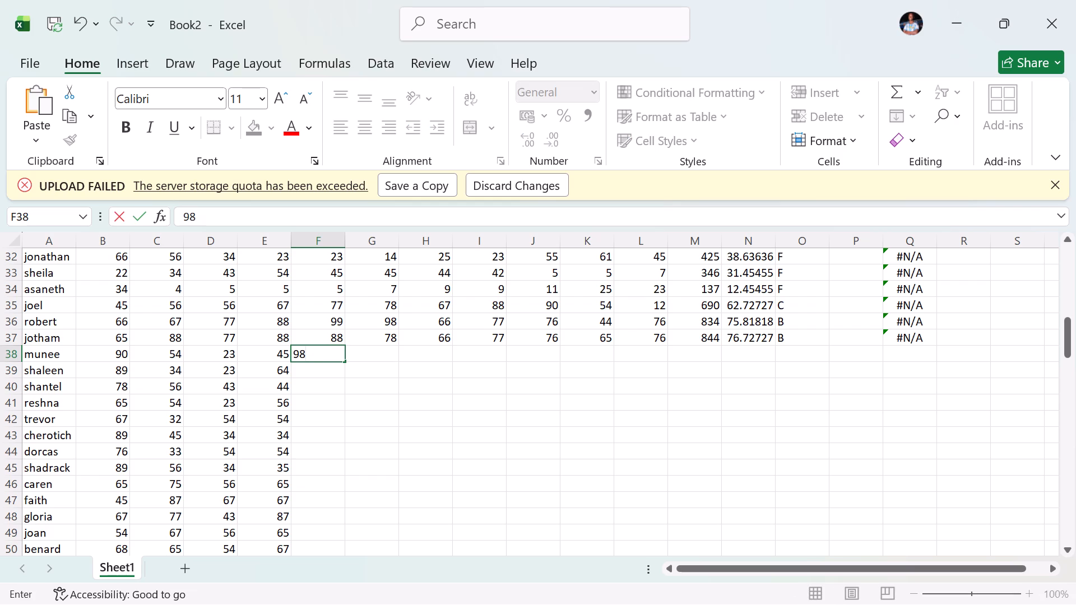
key(Return)
text(30)
key(Return)
text(49)
key(Return)
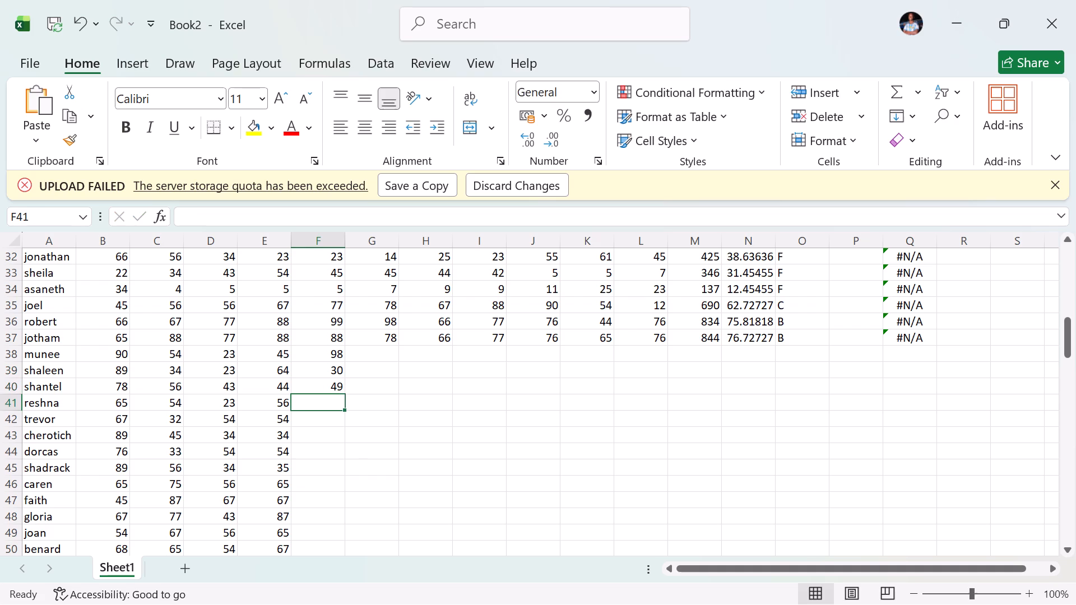
text(49)
key(Return)
text(30)
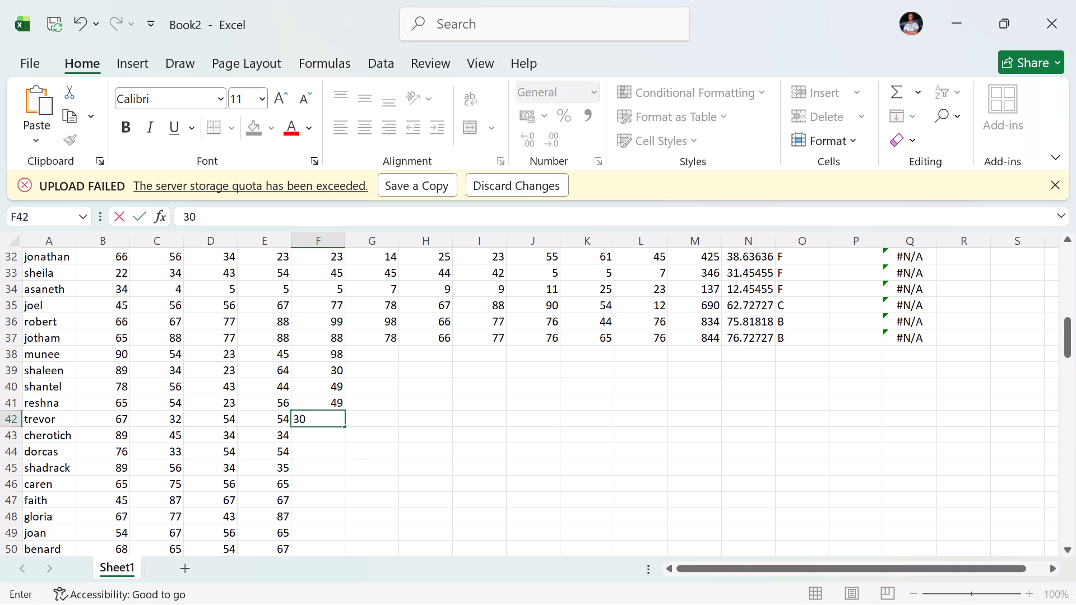
key(Return)
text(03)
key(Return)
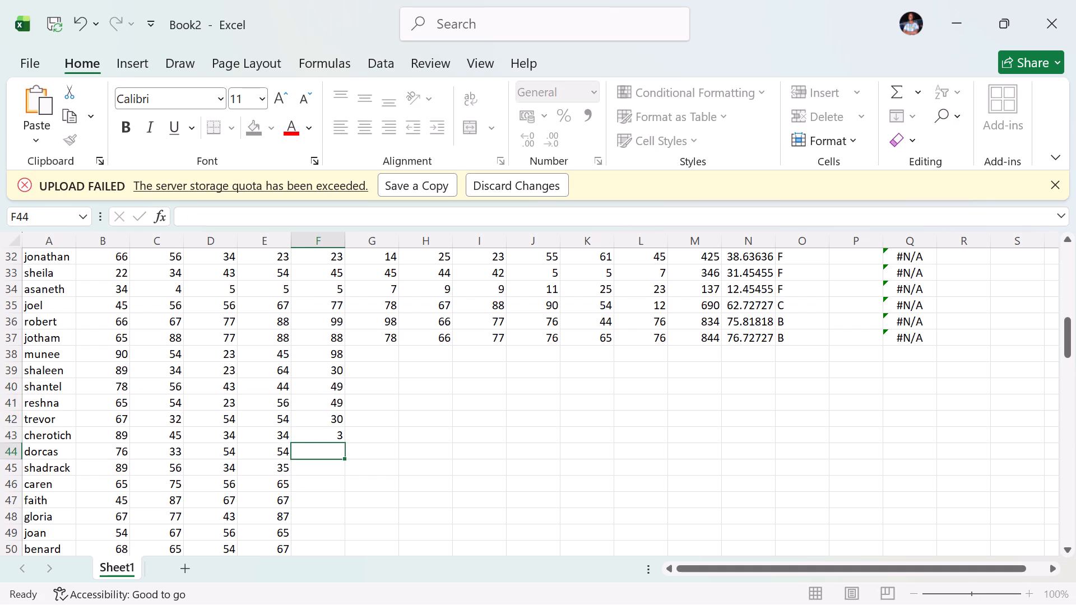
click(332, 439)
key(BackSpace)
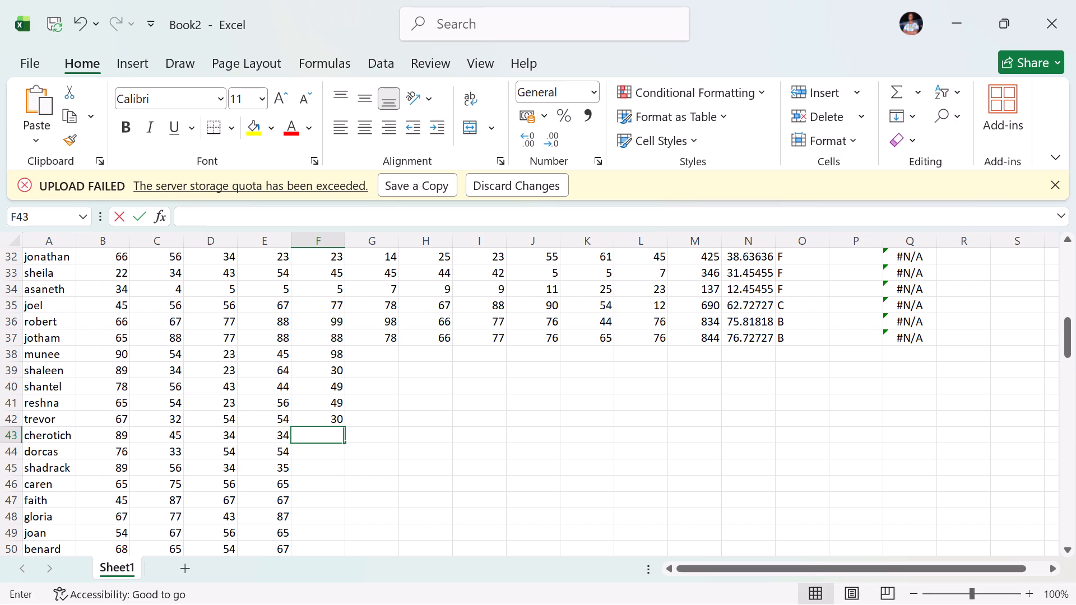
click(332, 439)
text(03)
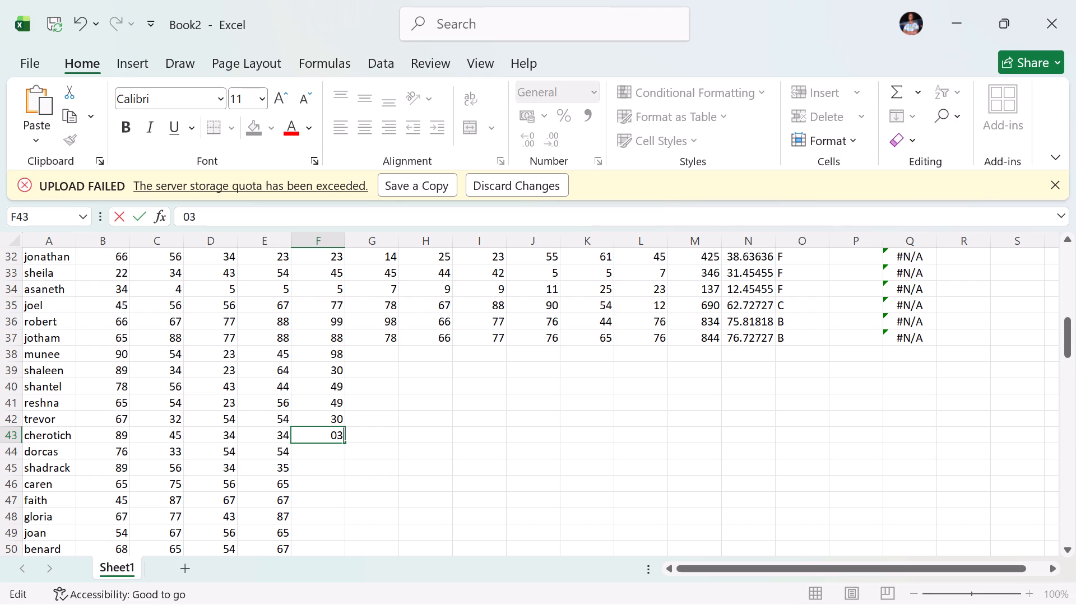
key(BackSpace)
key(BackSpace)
Enter the marks 90 for cherotich in F43 and 30 for dorcas in F44.
text(90)
key(Return)
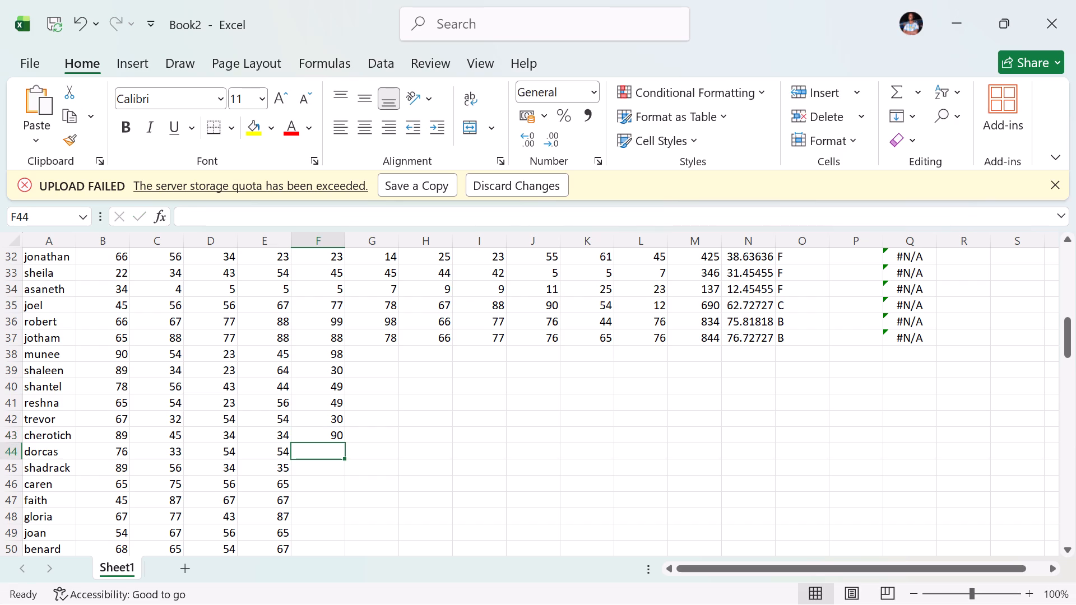
key(3)
key(0)
key(Return)
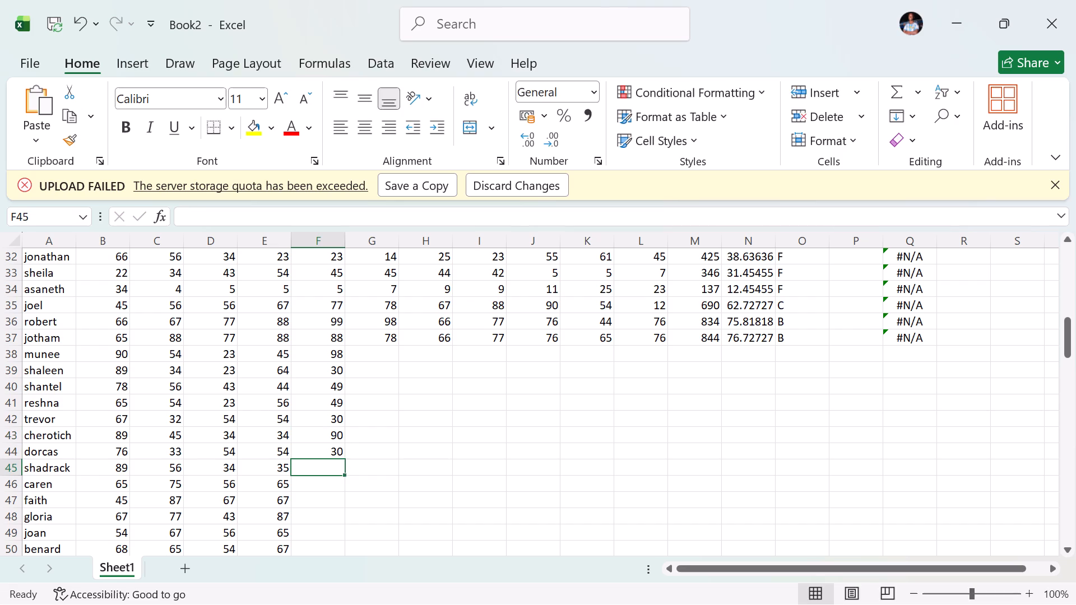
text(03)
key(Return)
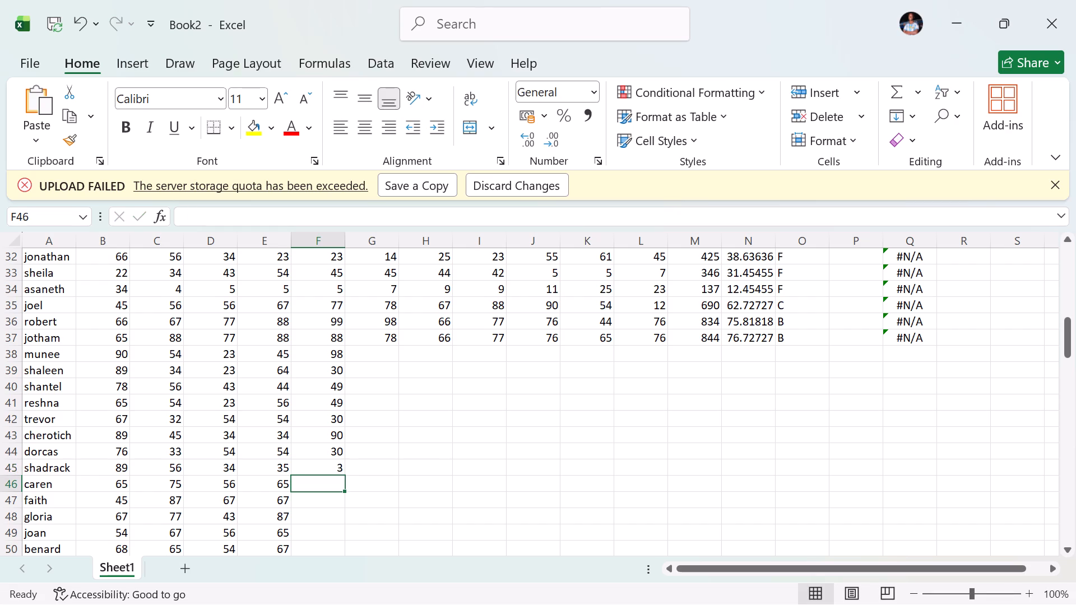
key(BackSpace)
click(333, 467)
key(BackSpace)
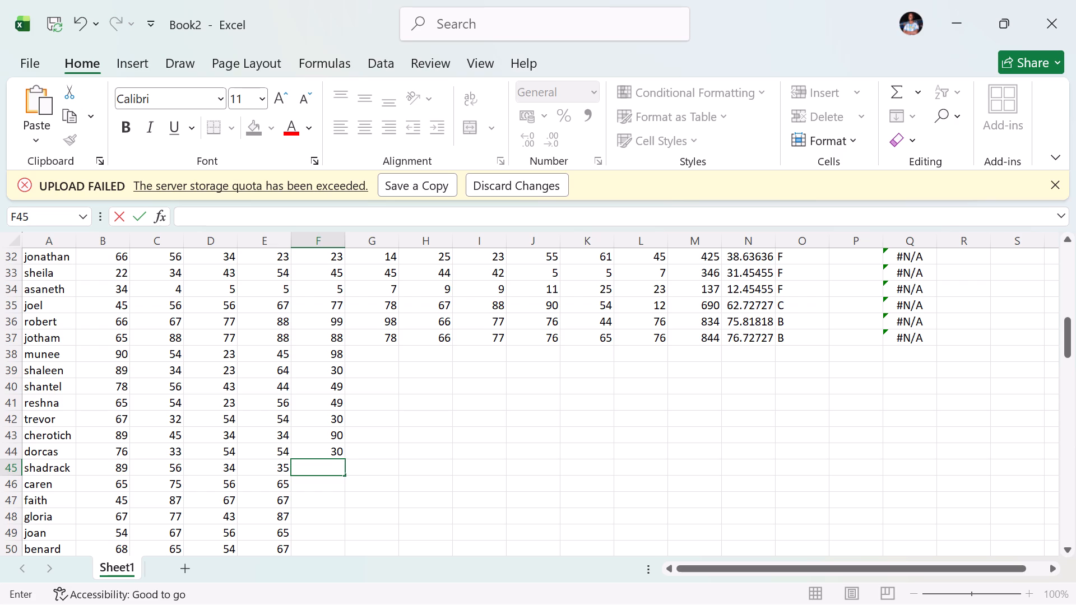
Enter the marks 90, 93 and 90 in cells F45 to F47, for shadrack, caren and faith.
text(90)
key(Return)
key(Return)
key(Return)
key(Return)
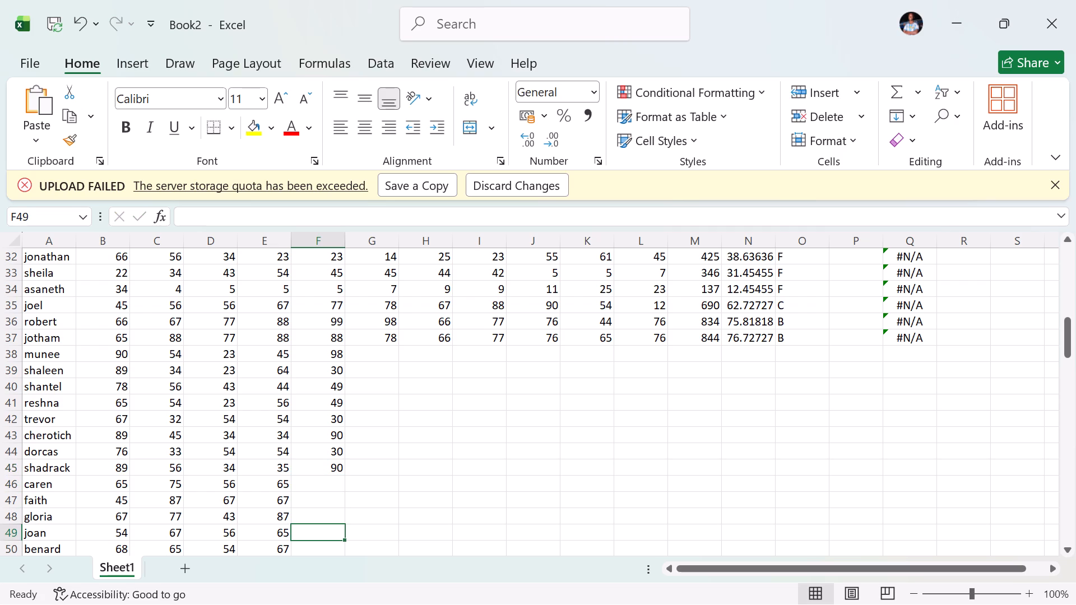
click(333, 478)
key(9)
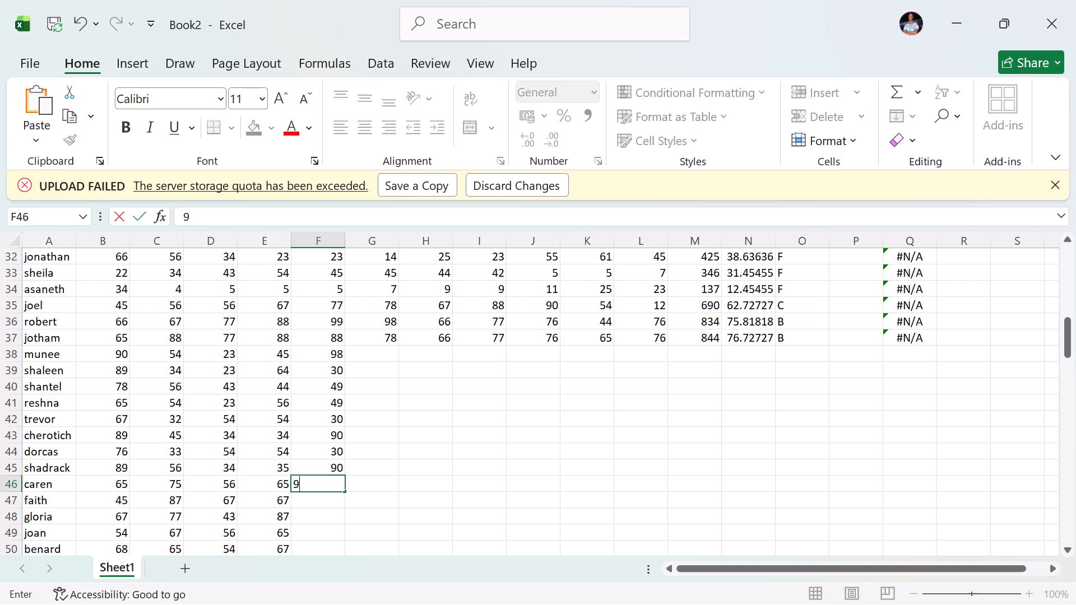
key(3)
key(Return)
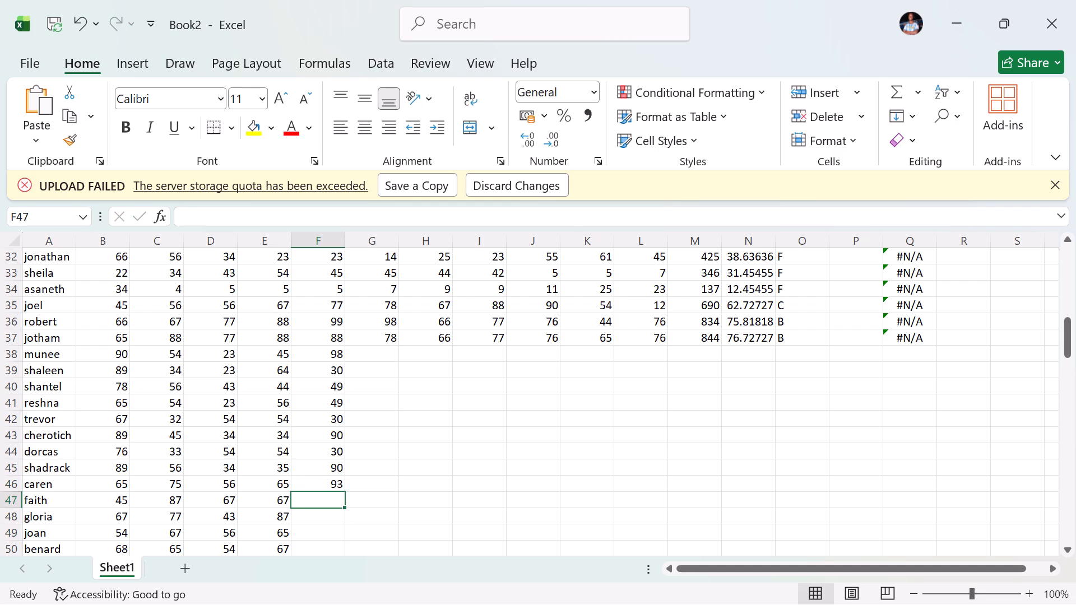
text(90)
key(Return)
Enter the marks 30, 39 and 94 in cells F48 to F50, for gloria, joan and benard.
key(3)
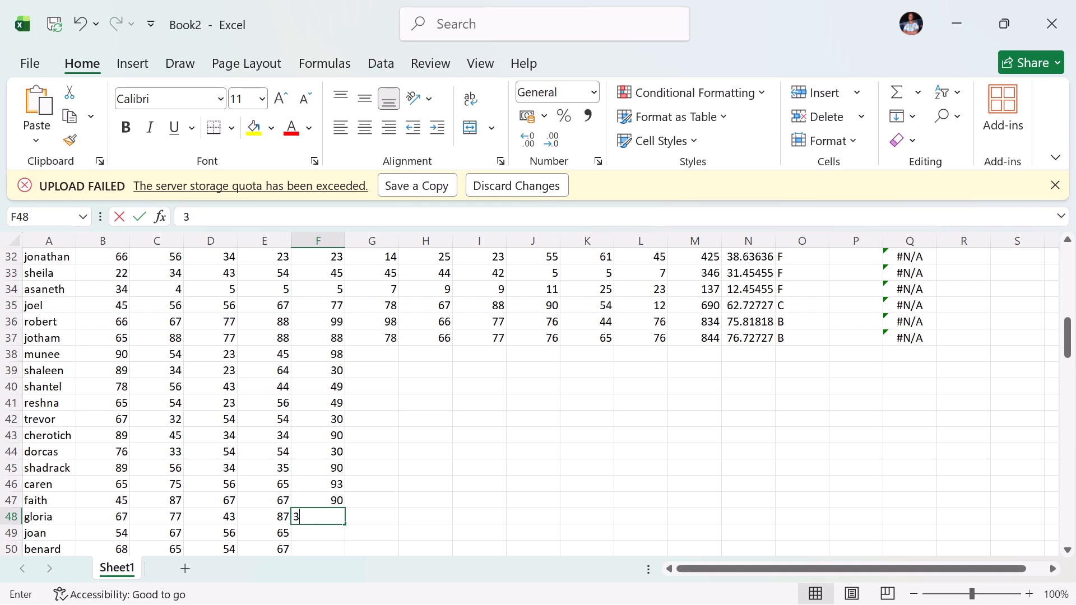
key(0)
key(Return)
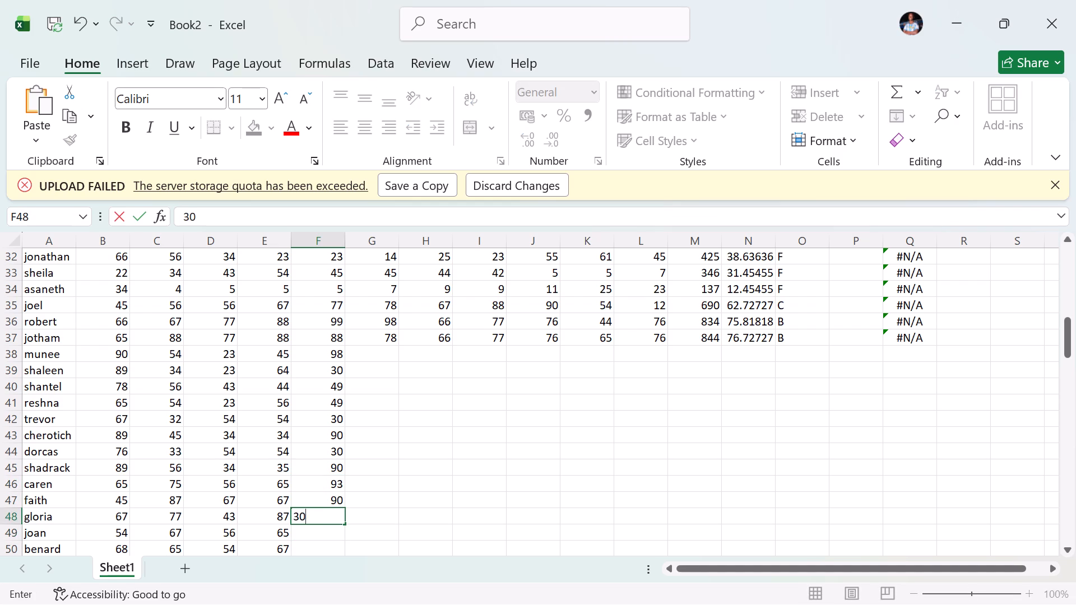
text(39)
key(Return)
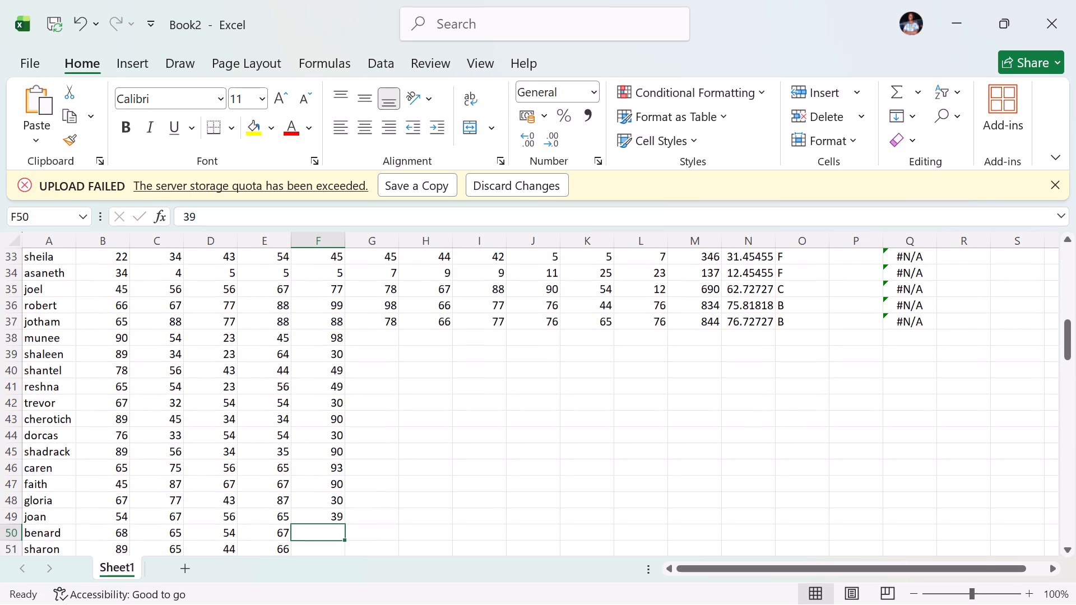
text(94)
key(Return)
key(Return)
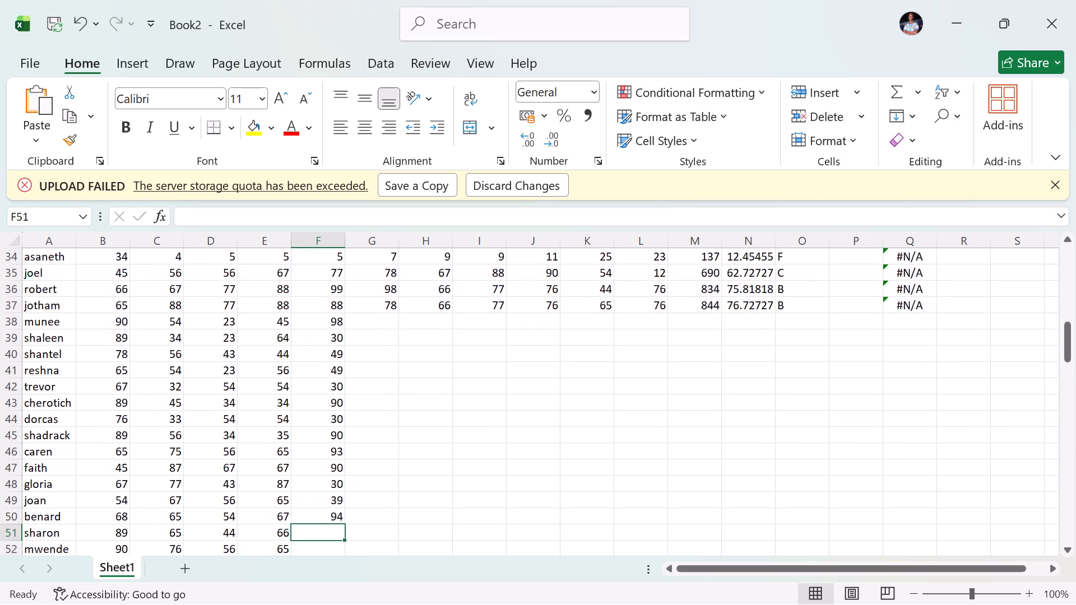
Enter the marks 94, 93 and 91 in cells F51 to F53, for sharon, mwende and aqgatha.
click(330, 520)
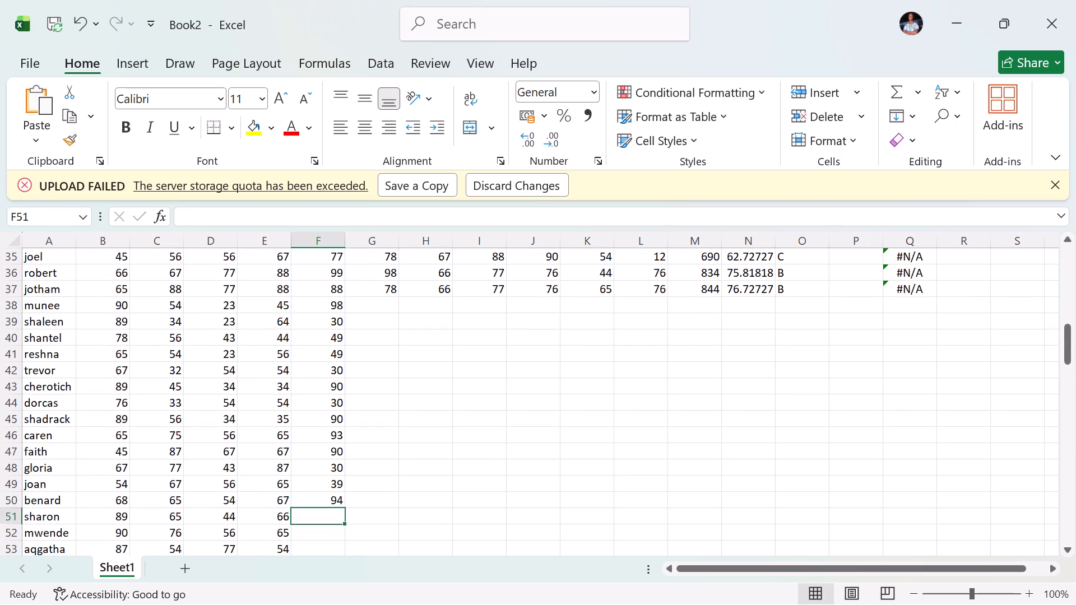
text(94)
key(Return)
text(93)
key(Return)
text(919)
key(equal)
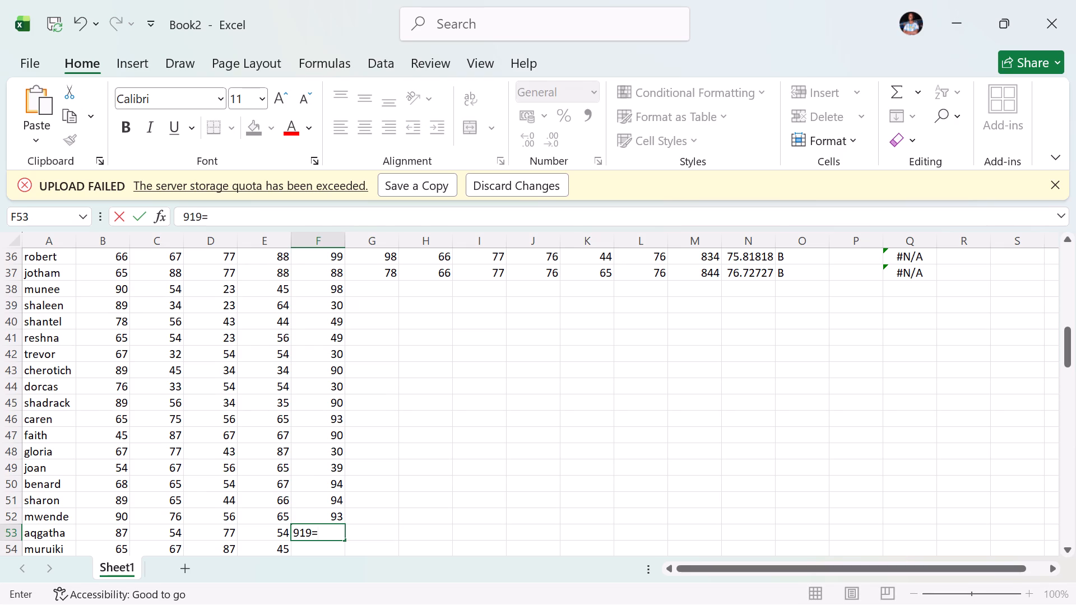
key(BackSpace)
key(BackSpace)
key(Return)
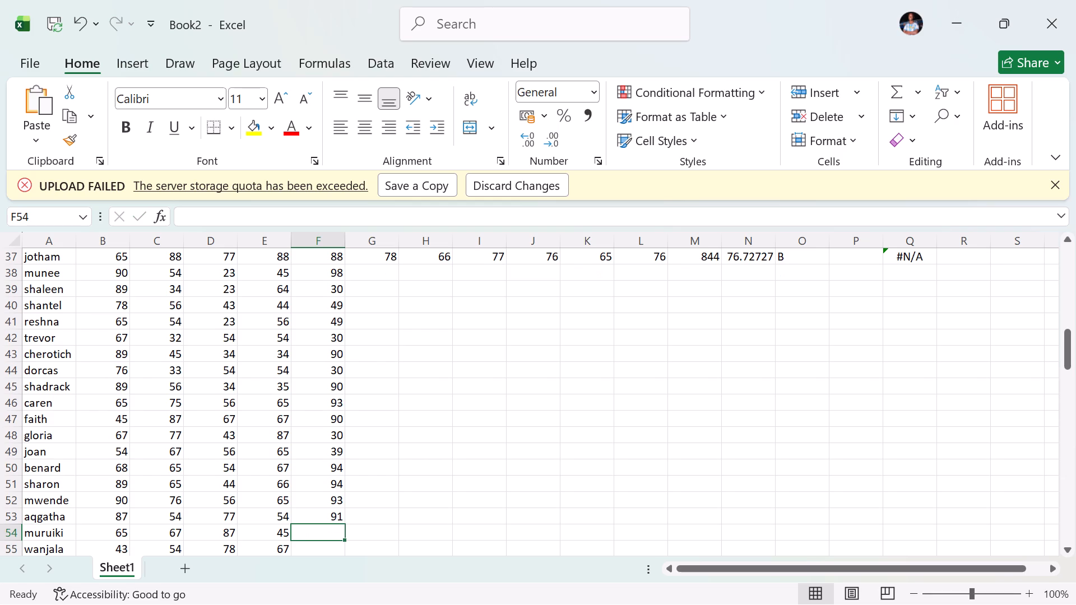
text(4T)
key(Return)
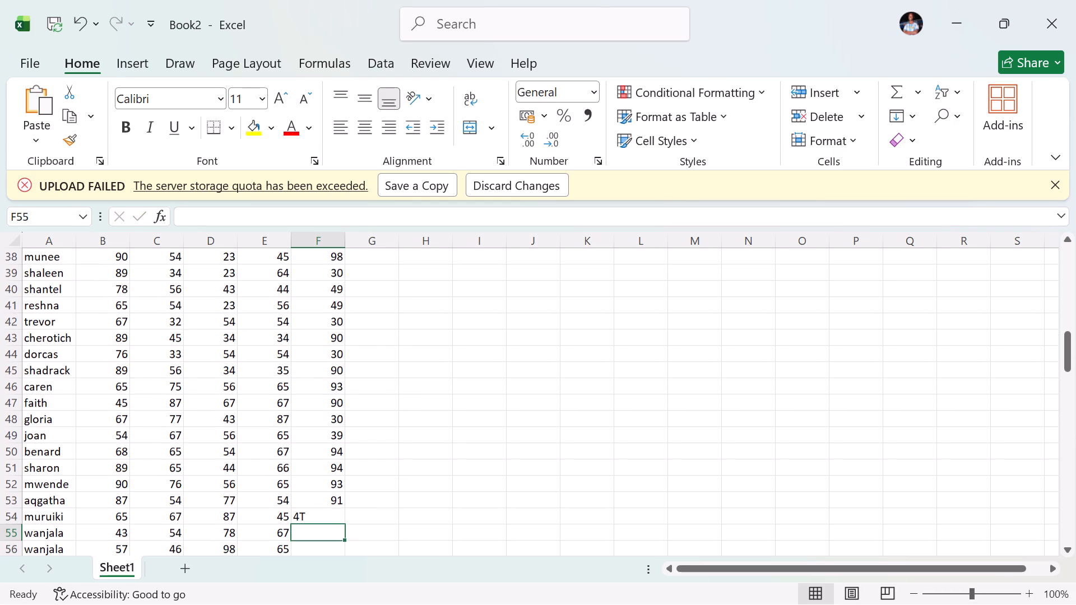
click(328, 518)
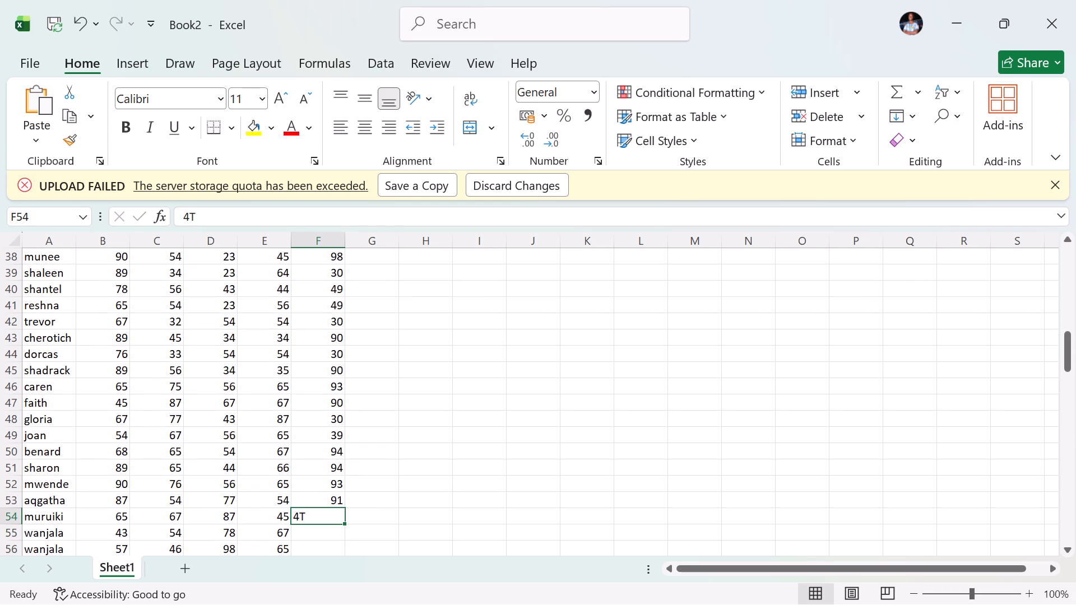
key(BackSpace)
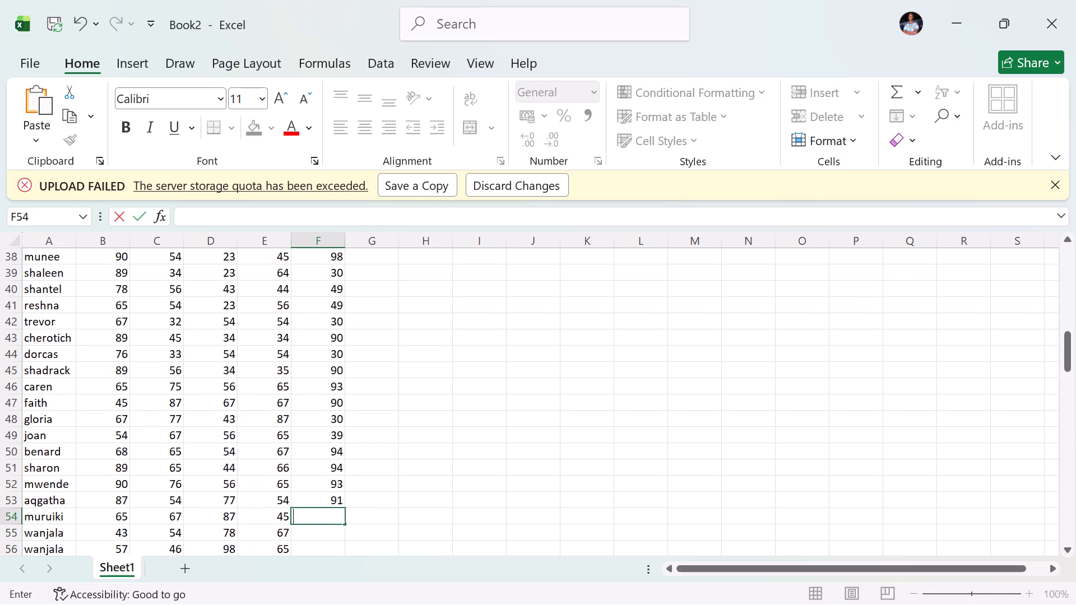
Enter the mark 76 for muruiki in cell F54.
text(6U)
key(Return)
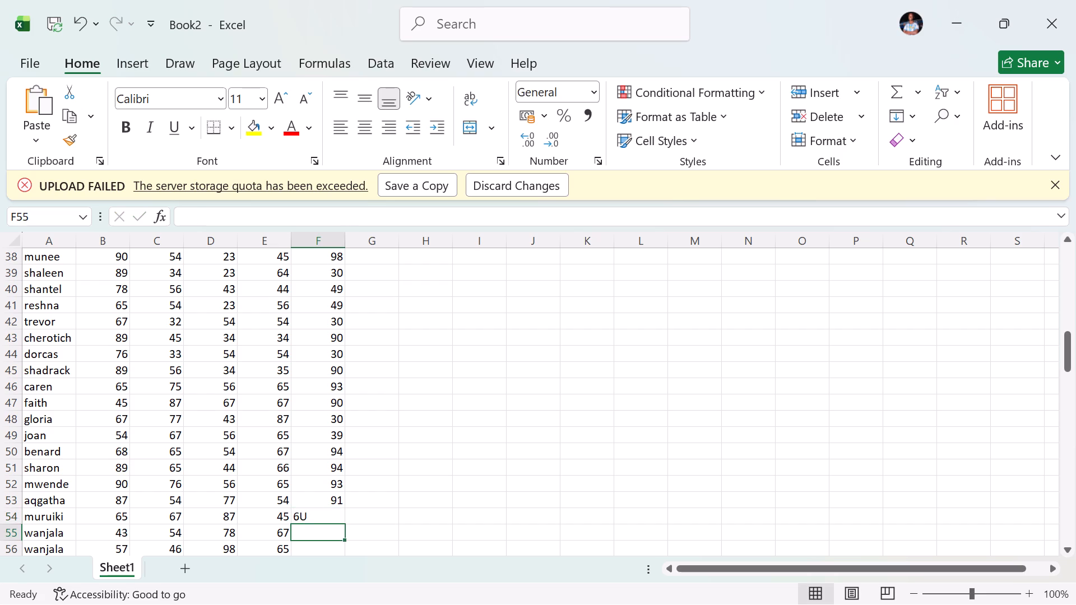
click(312, 515)
key(BackSpace)
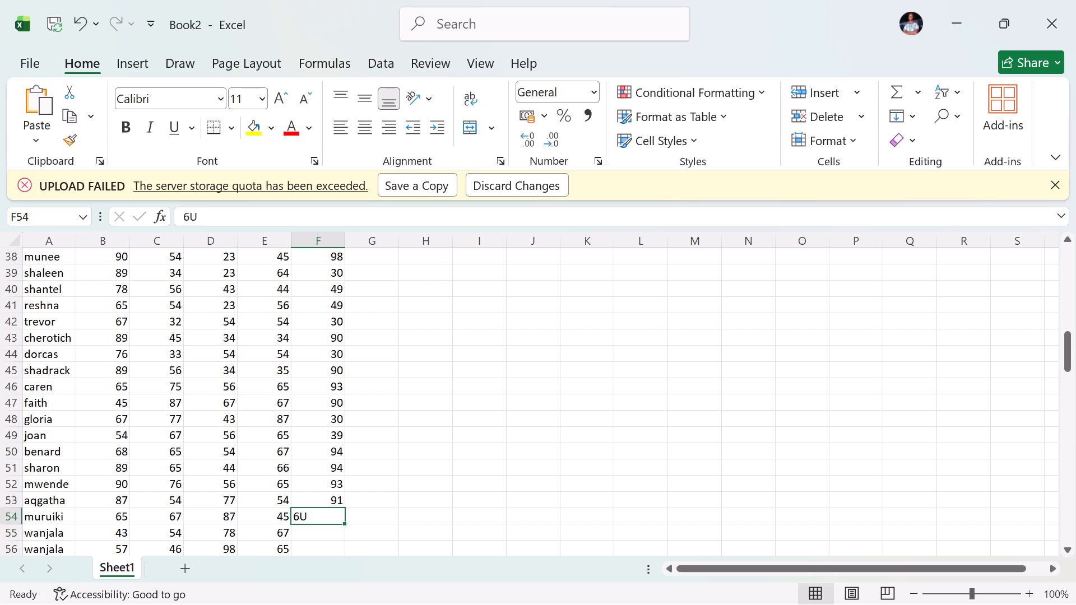
text(76)
key(Return)
Enter the marks 56, 76, 54 and 34 in cells F55 to F58, for both wanjala rows, maureen and jebiwot.
text(56)
key(Return)
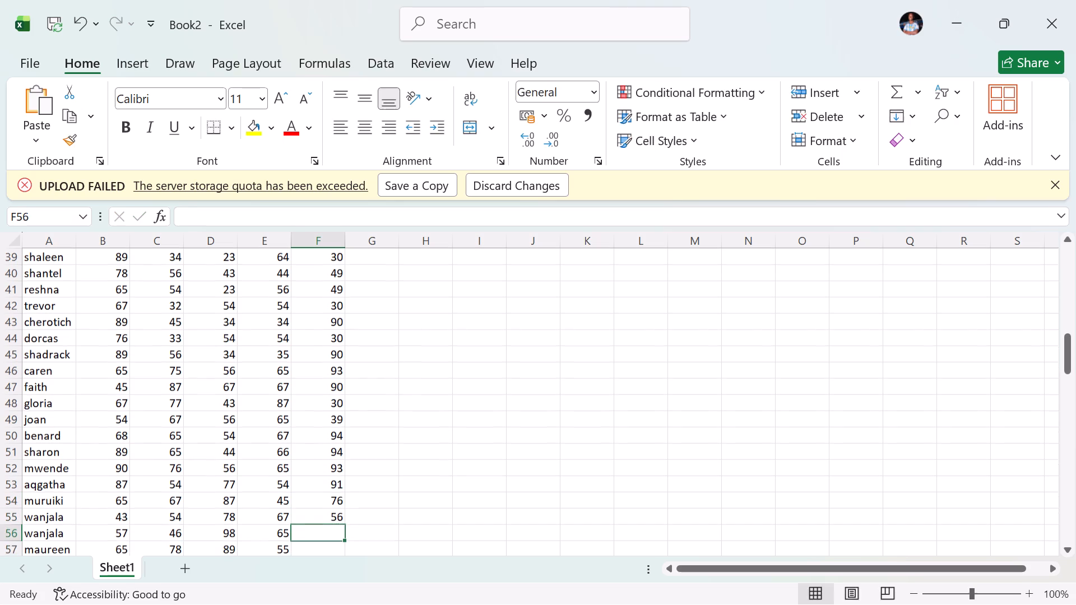
text(76)
key(Return)
text(54)
key(Return)
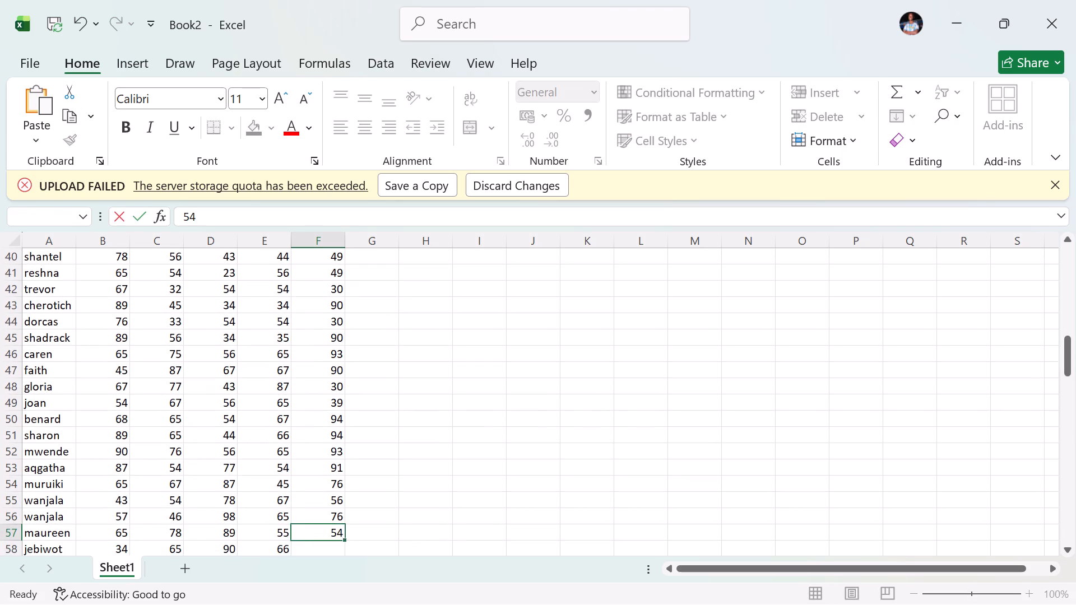
text(34)
key(Return)
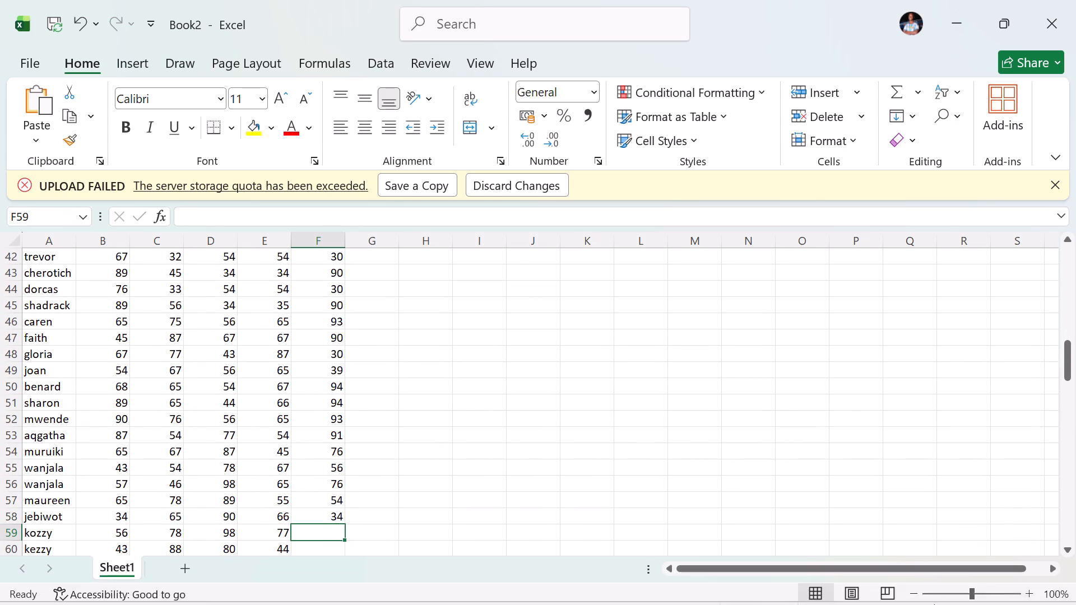
Raise the system sound volume to about two thirds in the Windows quick settings.
click(943, 587)
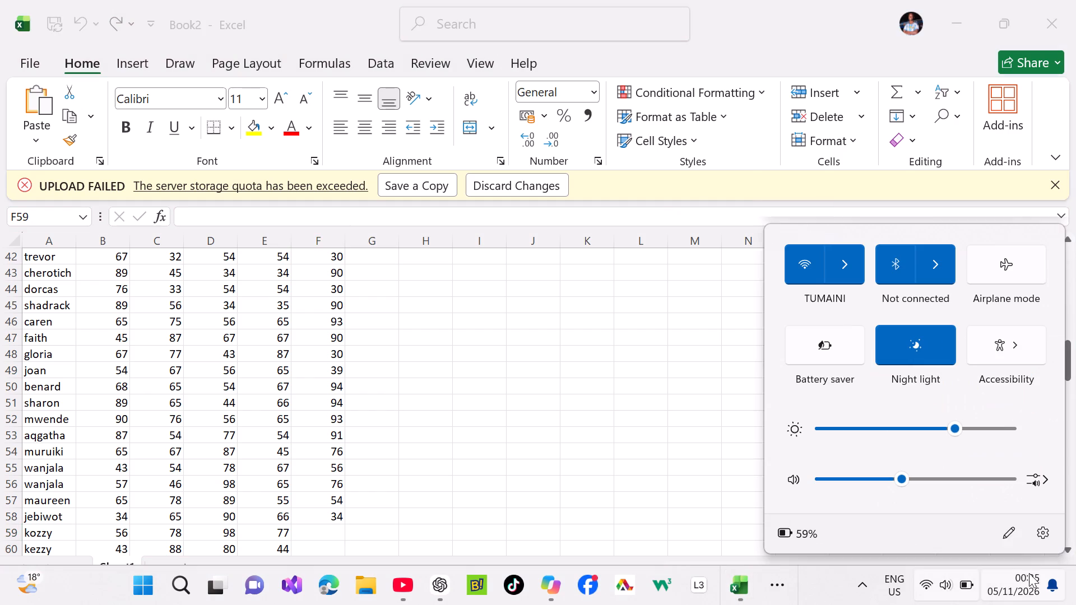
click(950, 481)
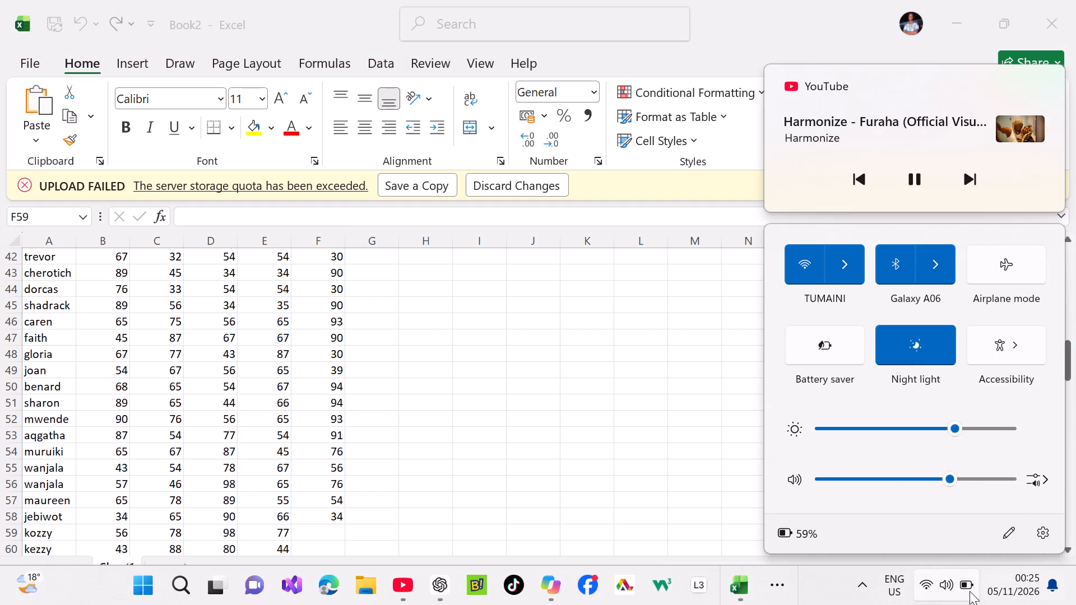
click(970, 591)
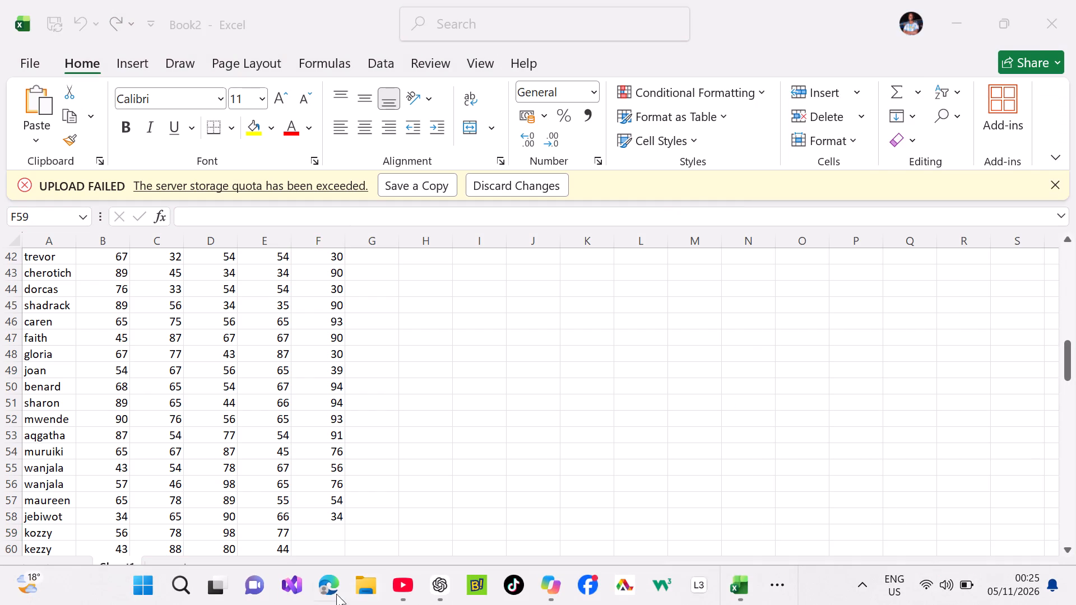
Back in Excel, enter the marks 65, 66, 76 and 54 in cells F59 to F62, for kozzy, kezzy, yasmin and mogow.
click(326, 525)
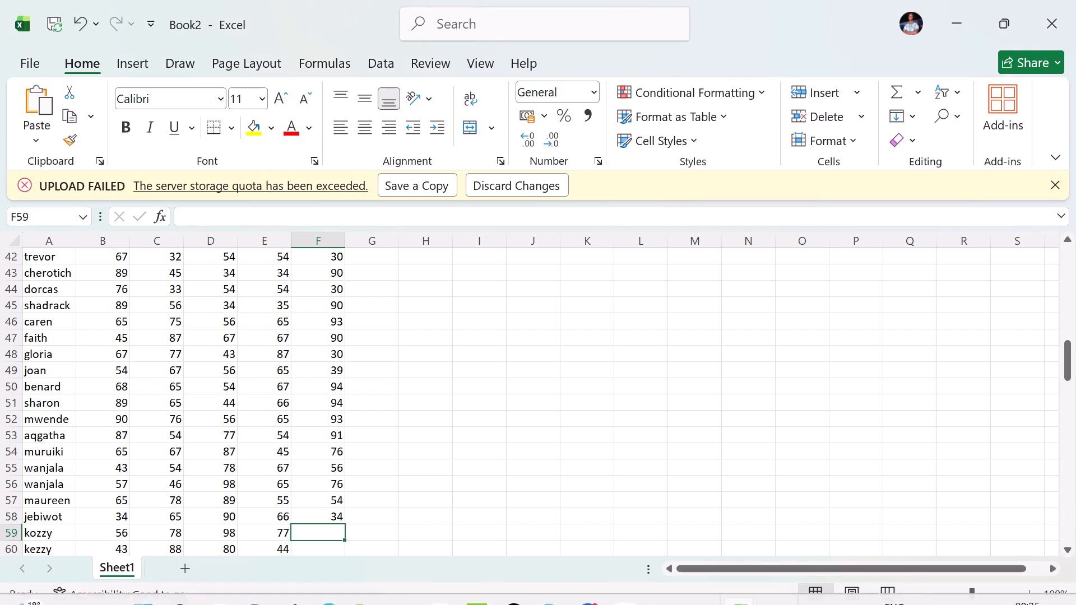
text(65)
key(Return)
text(66)
key(Return)
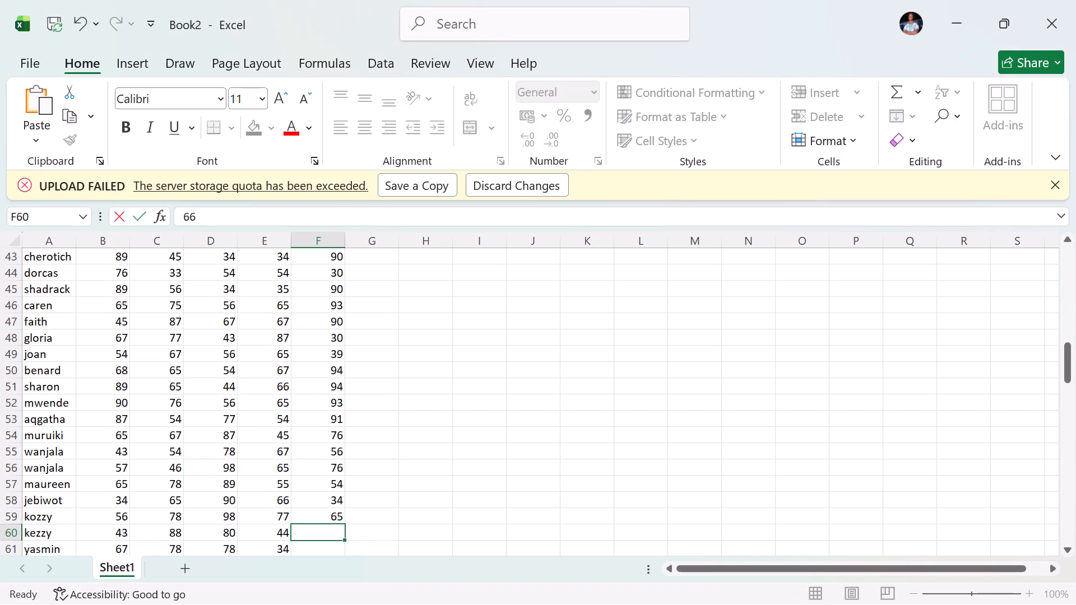
text(76)
key(Return)
text(54)
key(Return)
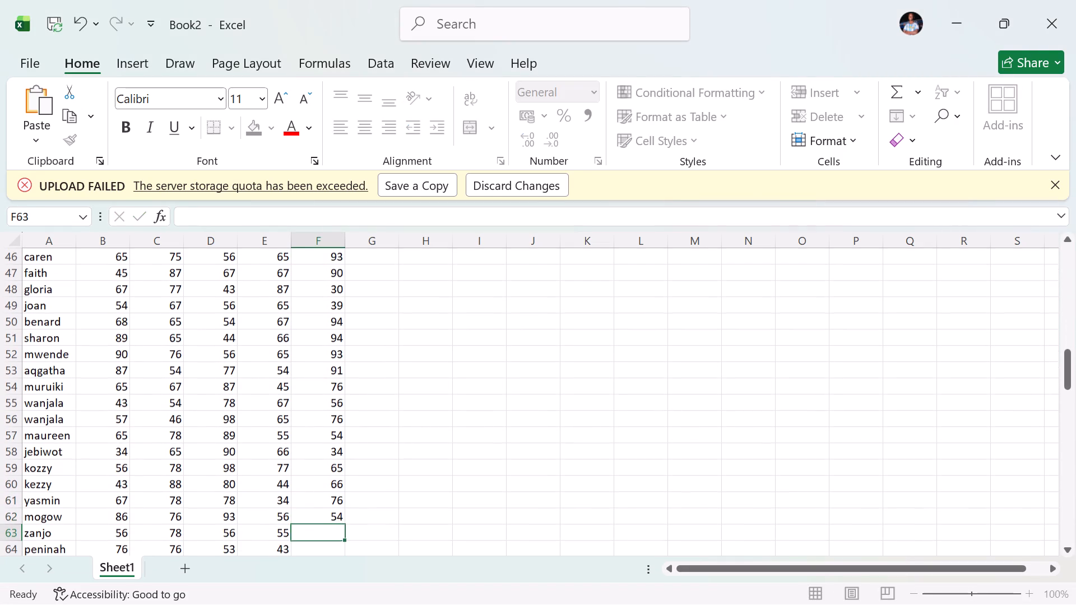
Enter the marks 34, 56, 76 and 76 in cells F63 to F66, for zanjo, peninah, sammy and githinji.
text(34)
key(Return)
text(56)
key(Return)
text(76)
key(Return)
text(76)
key(Return)
Enter the marks 54, 56, 43, 46 and 54 in cells F67 to F71, for gitaun, parwesa, chonjino, susan and gally.
text(54)
key(Return)
text(56)
key(Return)
text(43)
key(Return)
text(46)
key(Return)
text(54)
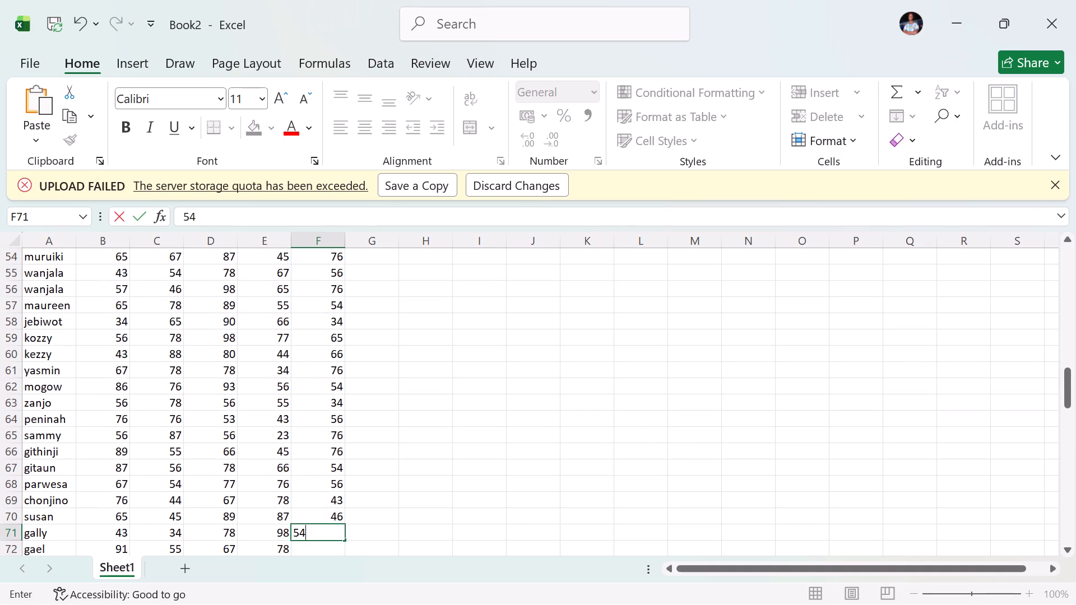
key(Return)
Enter 345, 65 and 45 in cells F72 to F74, for gael, chepkite and trizah.
text(345)
key(Return)
text(65)
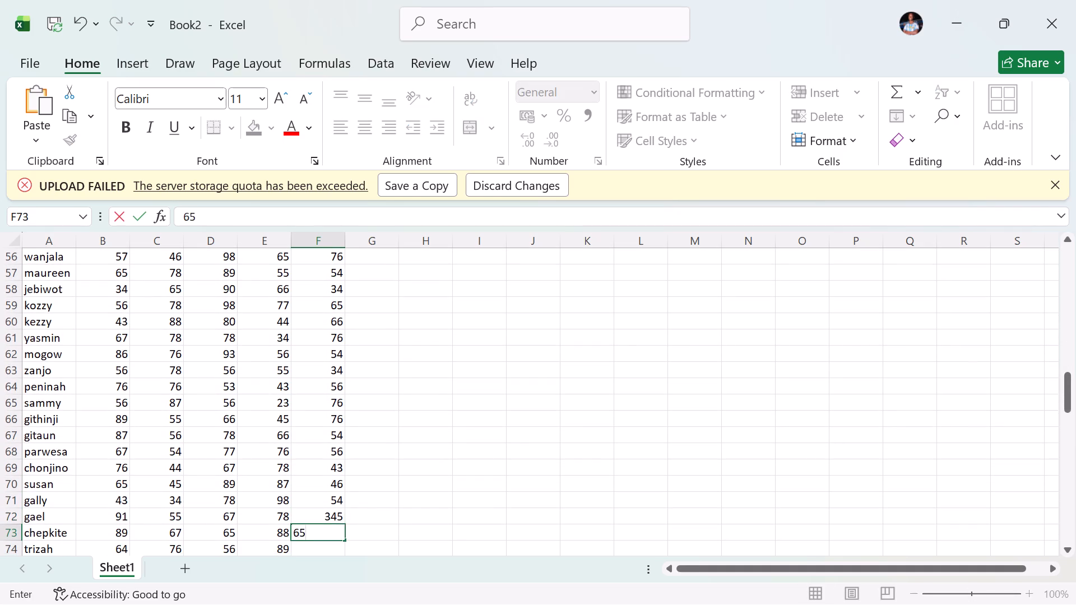
key(Return)
text(45)
key(Return)
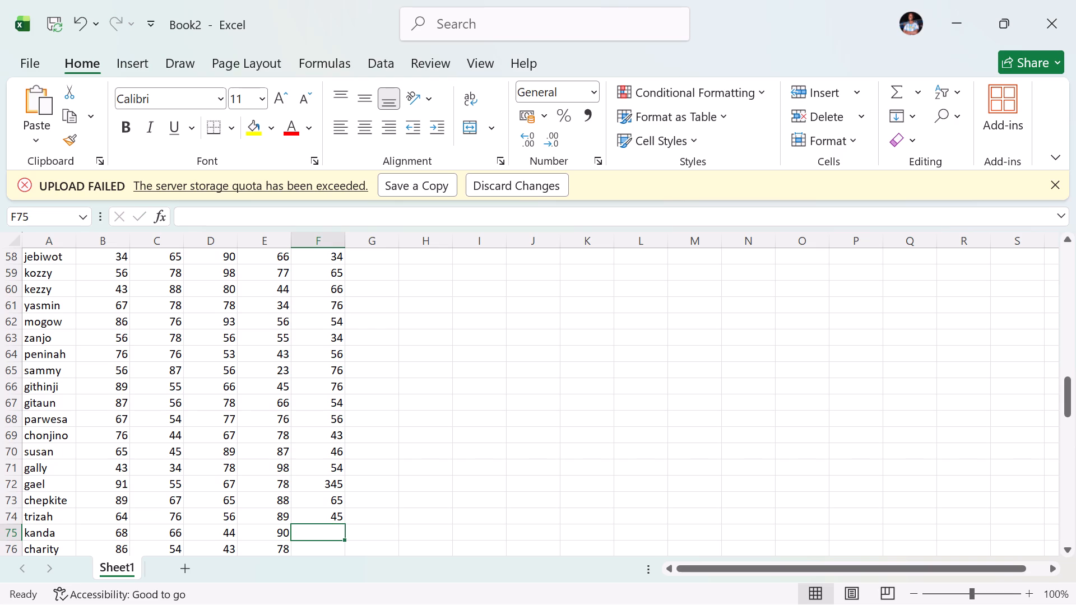
Change gael's mark in cell F72 to 98.
click(330, 490)
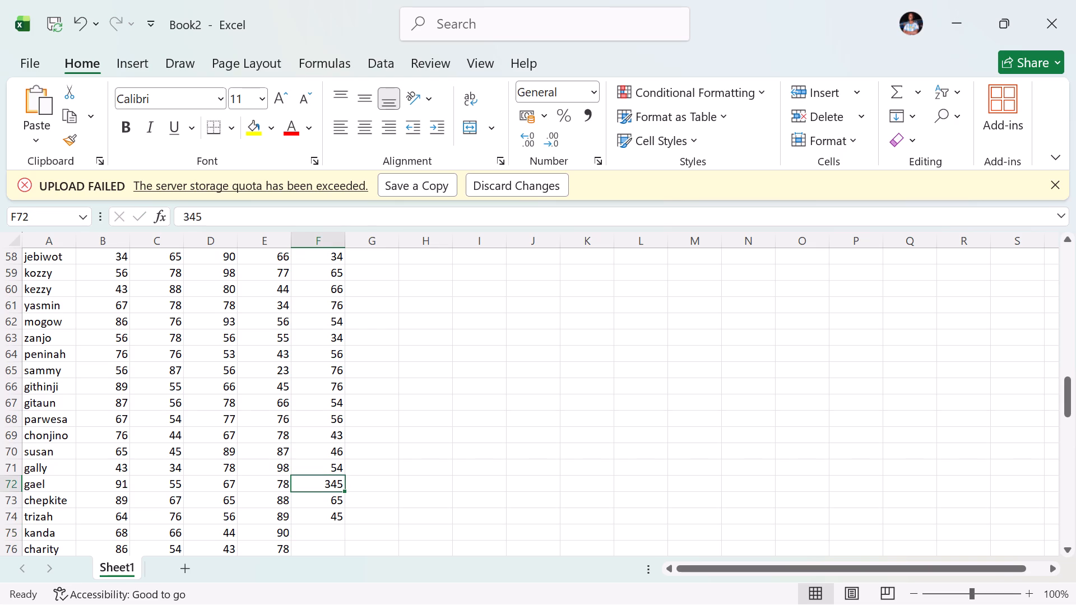
key(BackSpace)
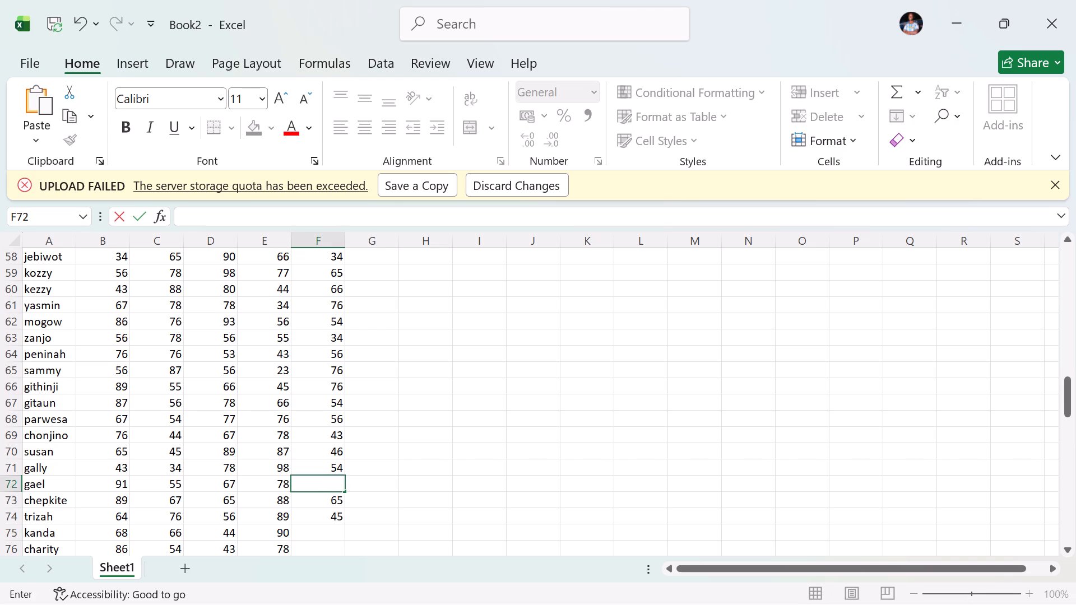
text(98)
key(Return)
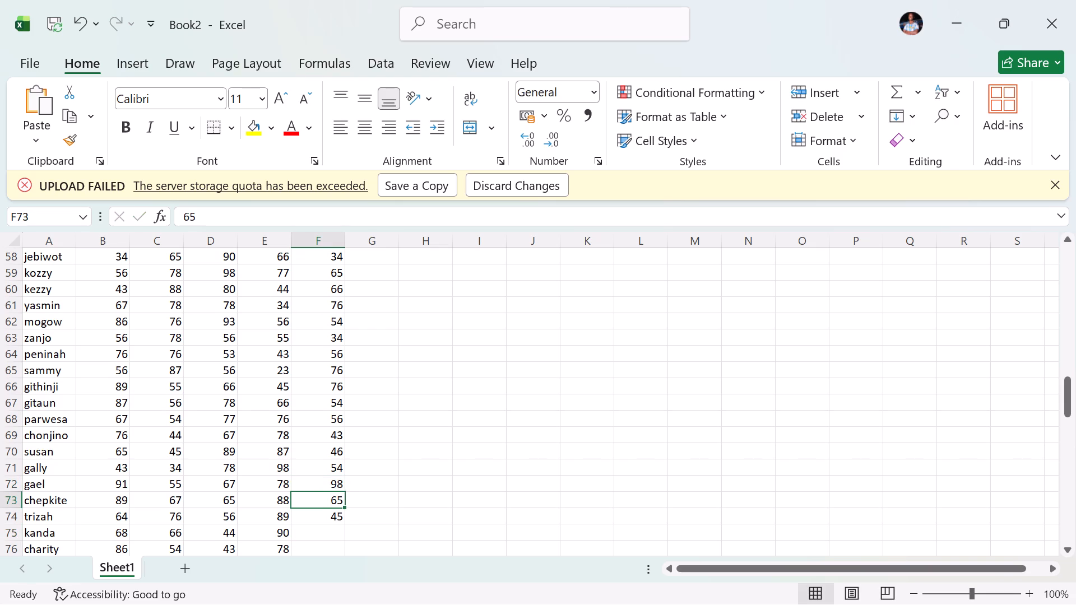
Enter the marks 64, 67, 89 and 98 in cells F75 to F78, for kanda, charity, ndiema and wanjala.
key(Return)
key(Return)
text(64)
key(Return)
text(67)
key(Return)
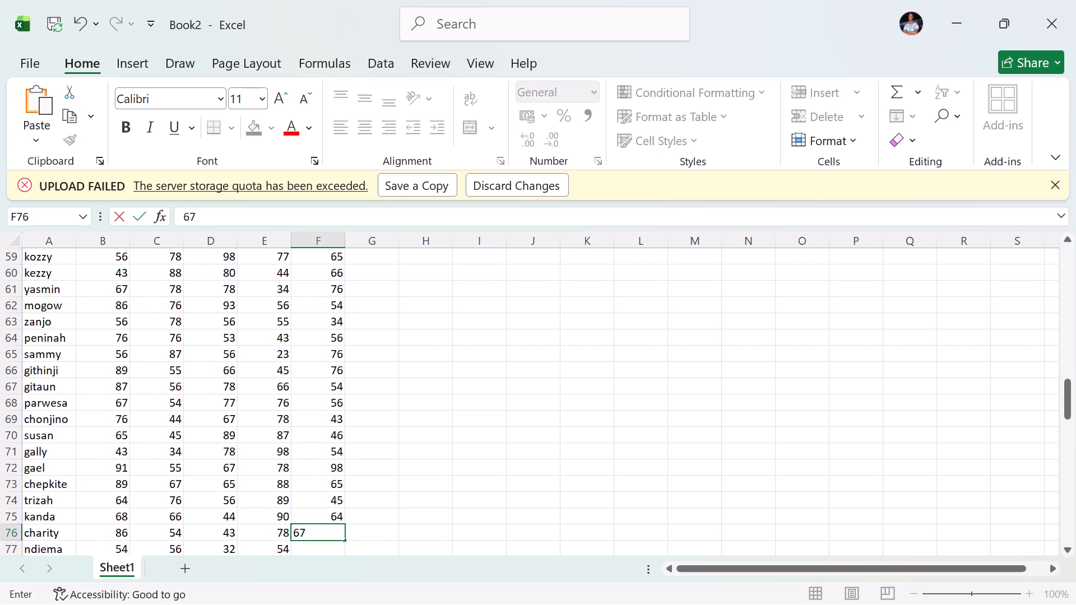
text(89)
key(Return)
text(98)
key(Return)
Enter the marks 88, 76, 87 and 65 in cells F79 to F82, for joy, nekesa, martin and lokoroi.
text(88)
key(Return)
text(76)
key(Return)
text(87)
key(Return)
text(65)
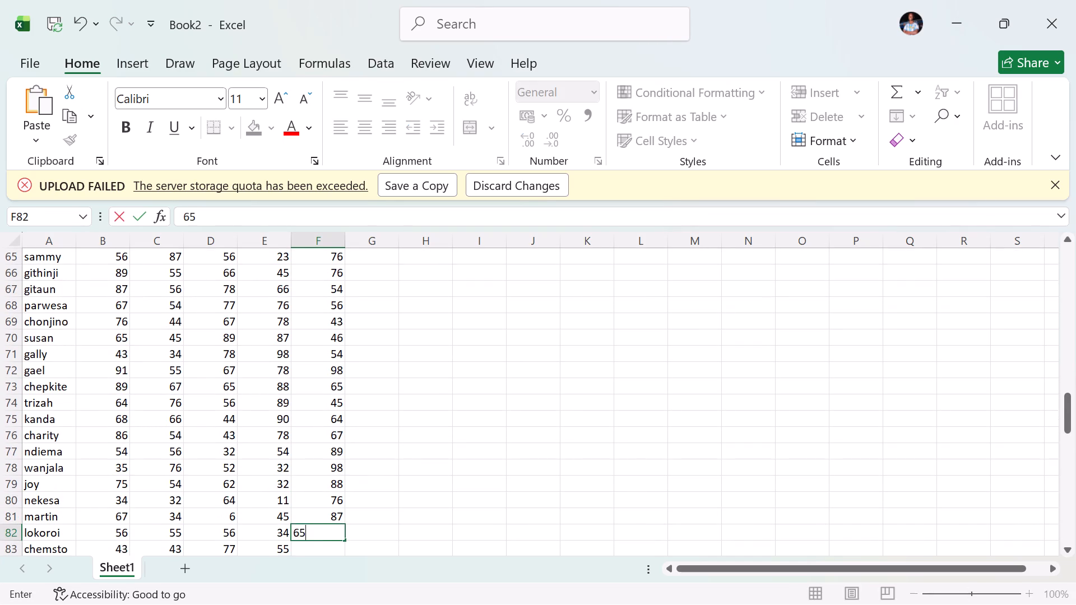
key(Return)
Enter 65, 45 and 6 in cells F83 to F85, for chemsto and the two cheptani rows.
text(65)
key(Return)
text(45)
key(Return)
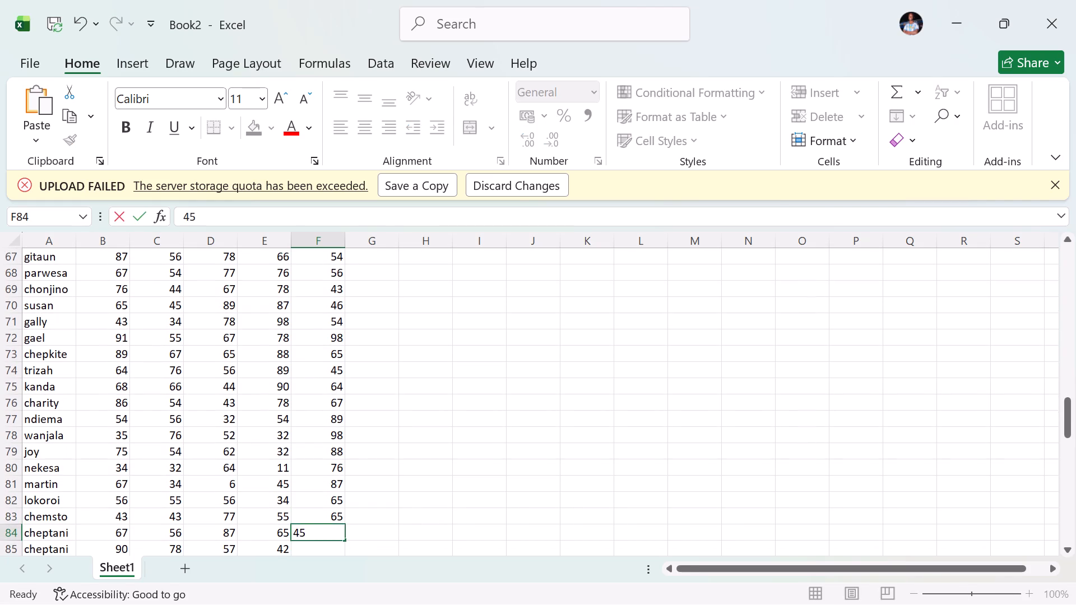
key(6)
key(Return)
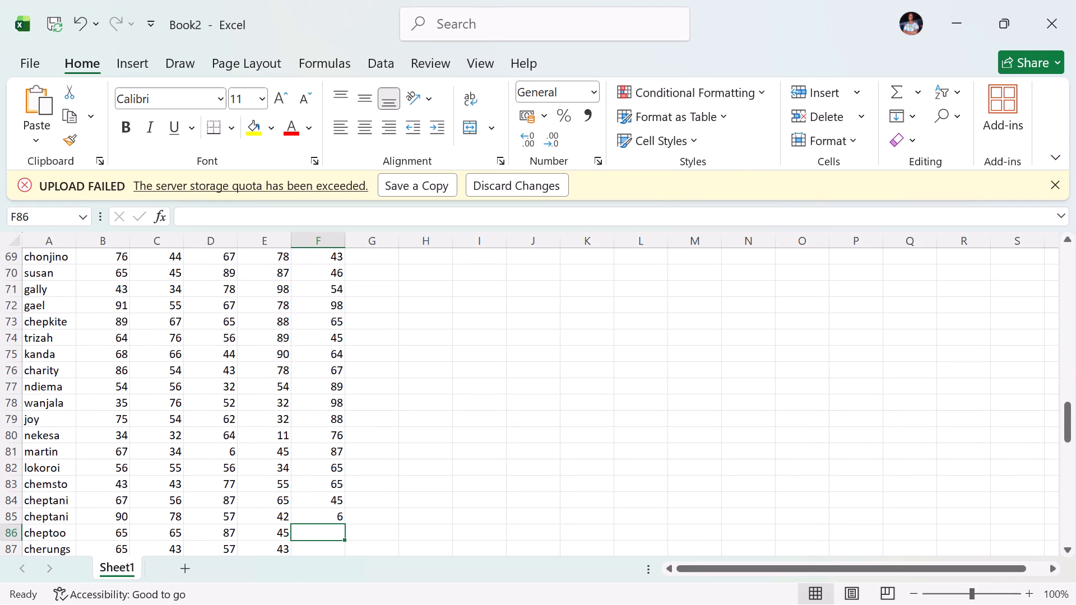
Change the mark in cell F85, for the second cheptani, to 87.
click(336, 513)
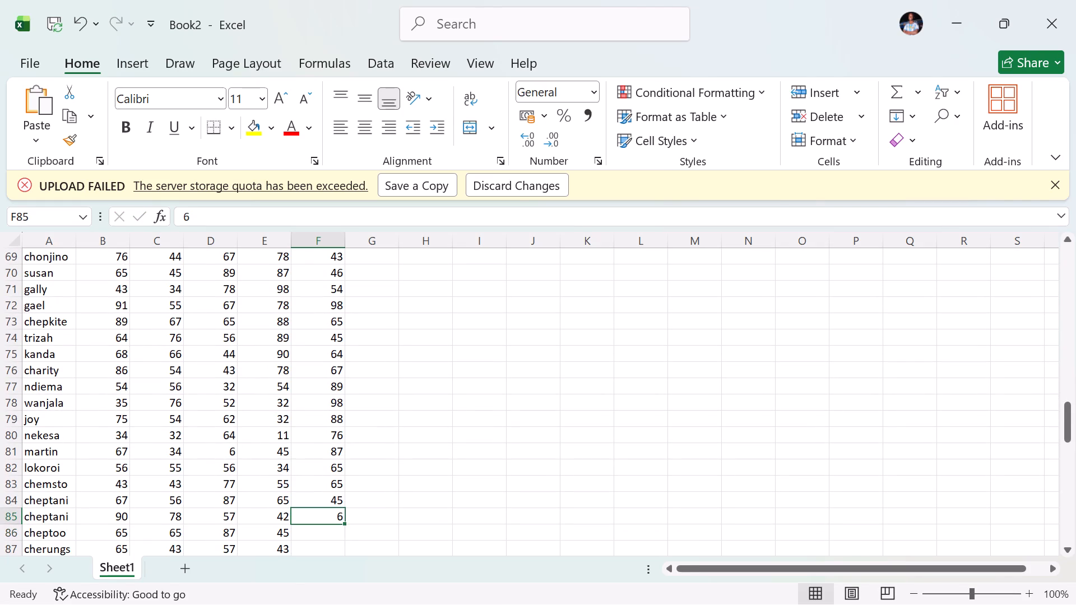
key(BackSpace)
text(87)
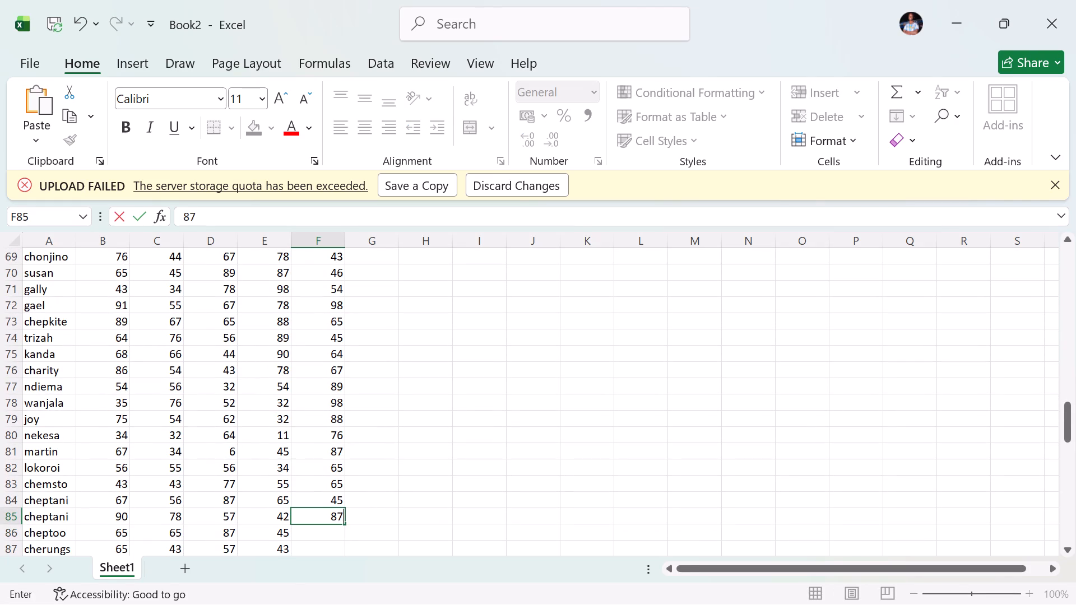
key(Return)
Enter the marks 65, 77, 87 and 65 in cells F86 to F89, for cheptoo, cherungs, chemali and cherembo.
text(65)
key(Return)
text(77)
key(Return)
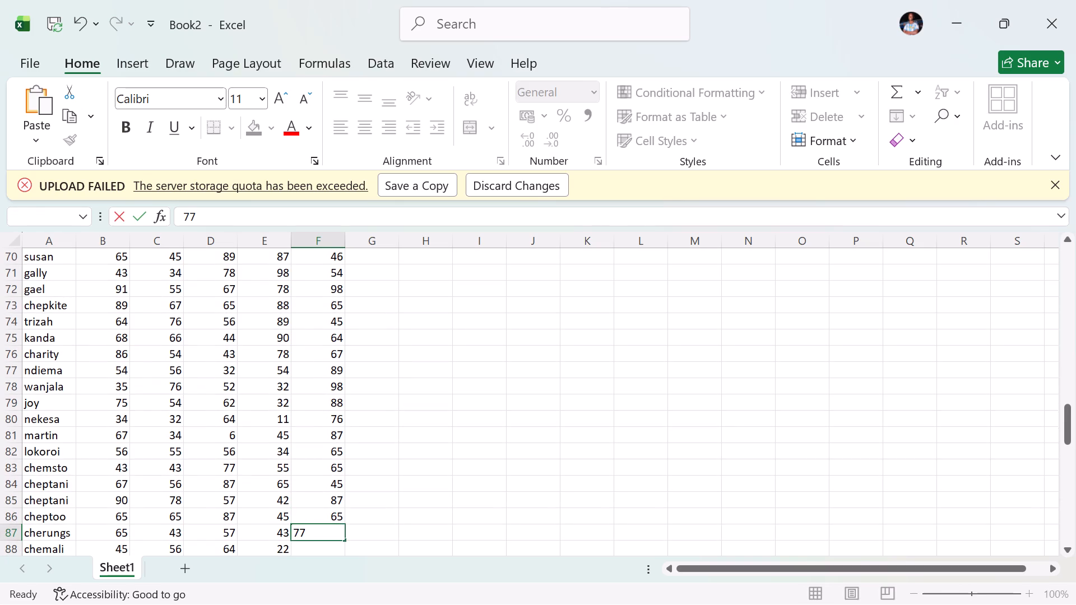
text(87)
key(Return)
text(65)
key(Return)
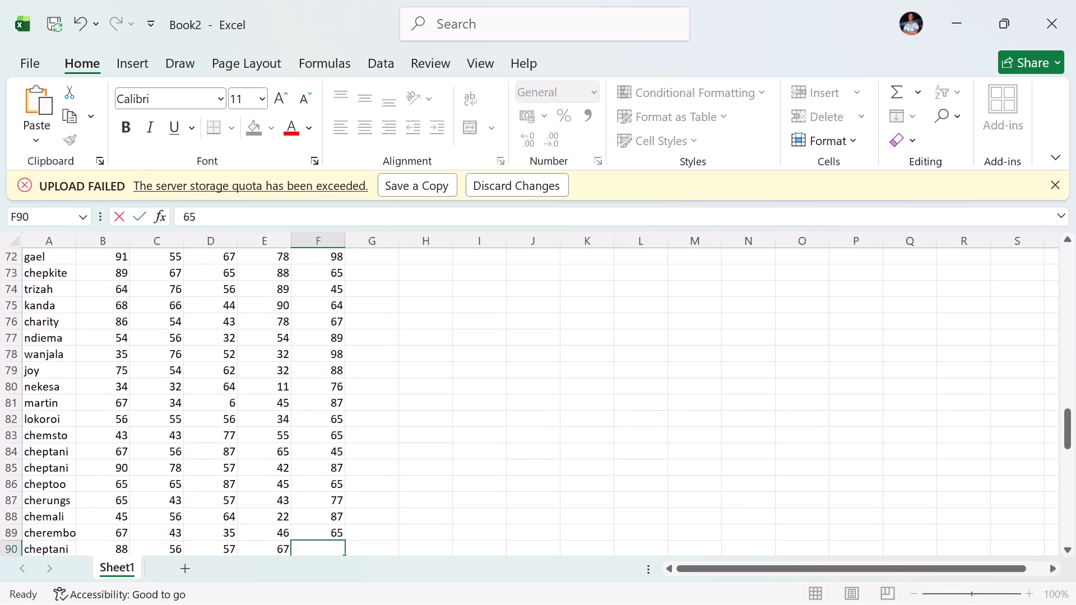
Enter the marks 64, 54, 33 and 45 in cells F90 to F93, for cheptani, kelvin, kemboi and korir.
text(64)
key(Return)
text(54)
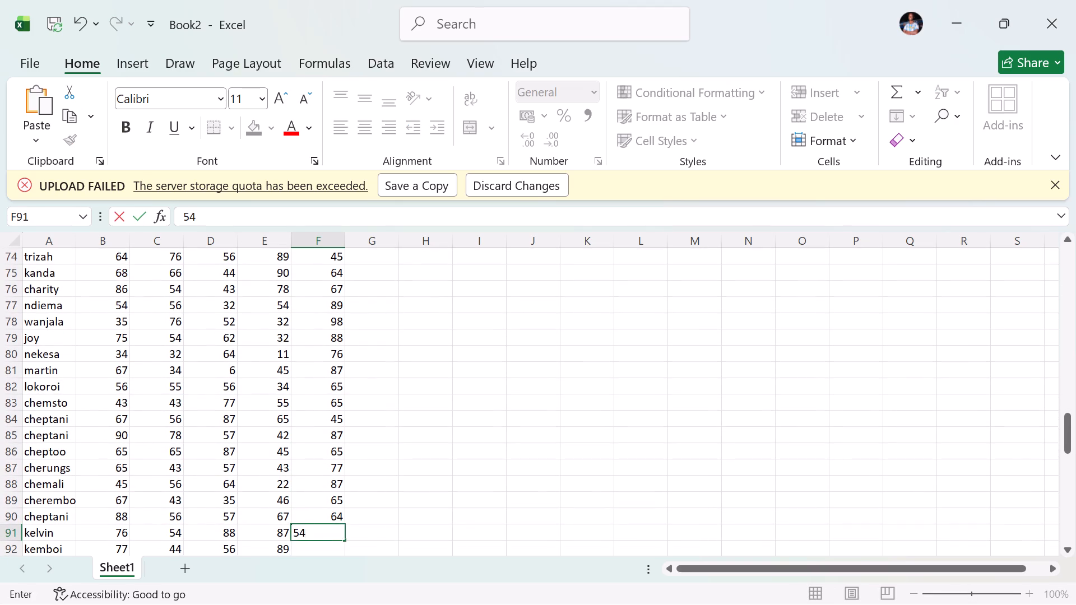
key(Return)
text(33)
key(Return)
text(45)
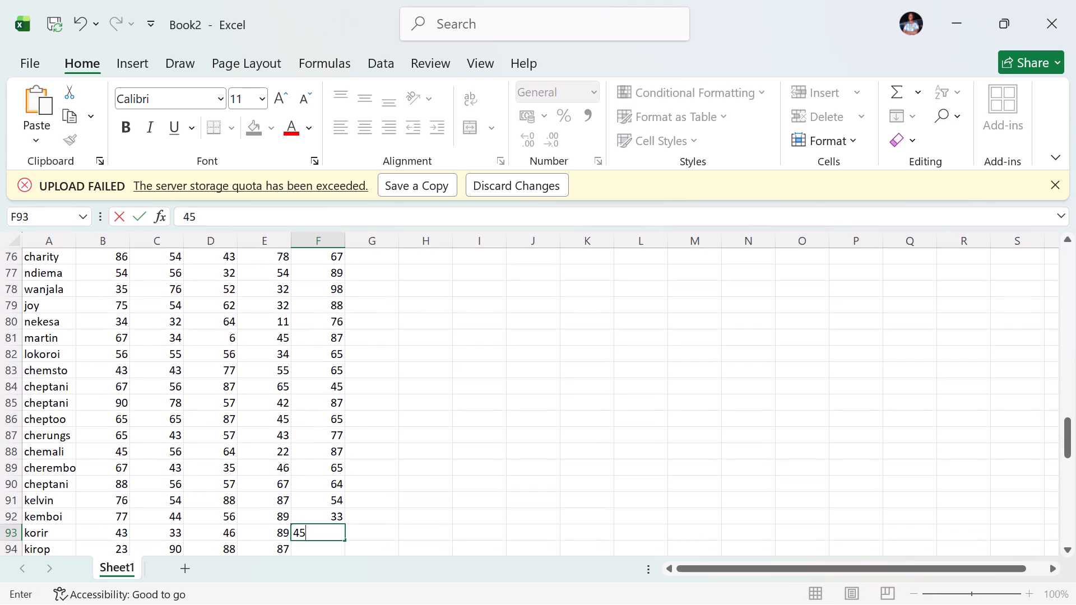
key(Return)
Enter the marks 67, 76, 54 and 56 in cells F94 to F97, for kirop, wako, jeremiah and shalbei.
text(67)
key(Return)
text(76)
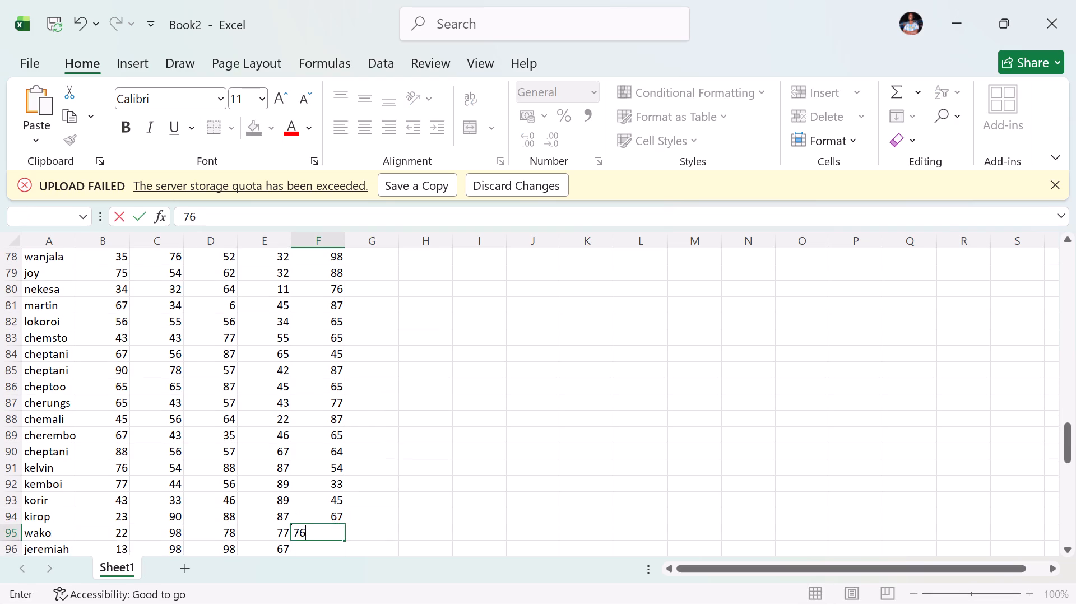
key(Return)
text(54)
key(Return)
text(56)
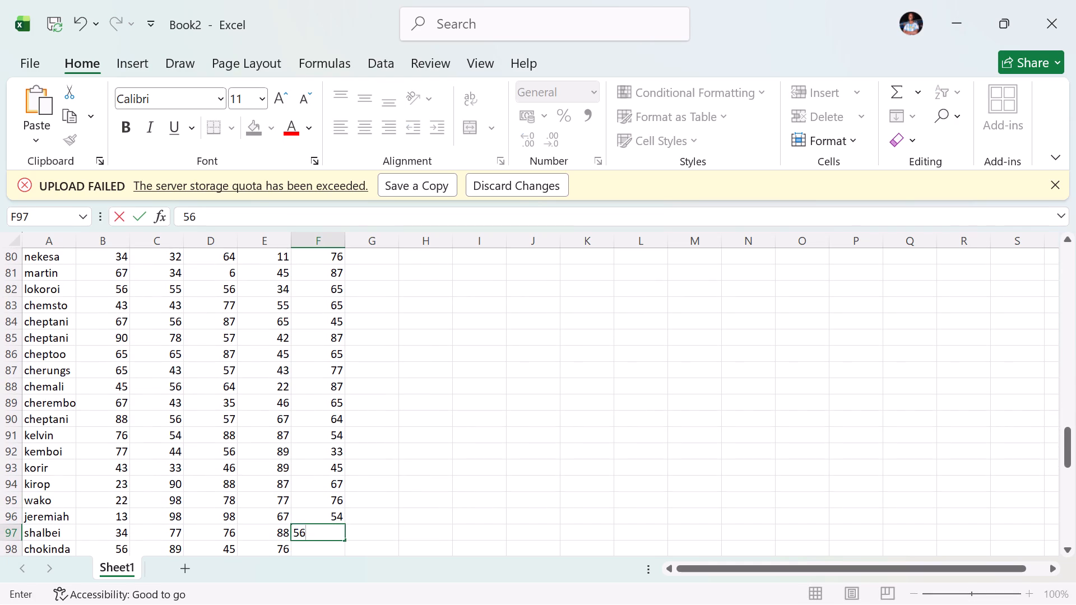
key(Return)
Enter the marks 77, 87, 88 and 76 in cells F98 to F101, for chokinda, joyline, nancy and kakugo.
text(77)
key(Return)
text(87)
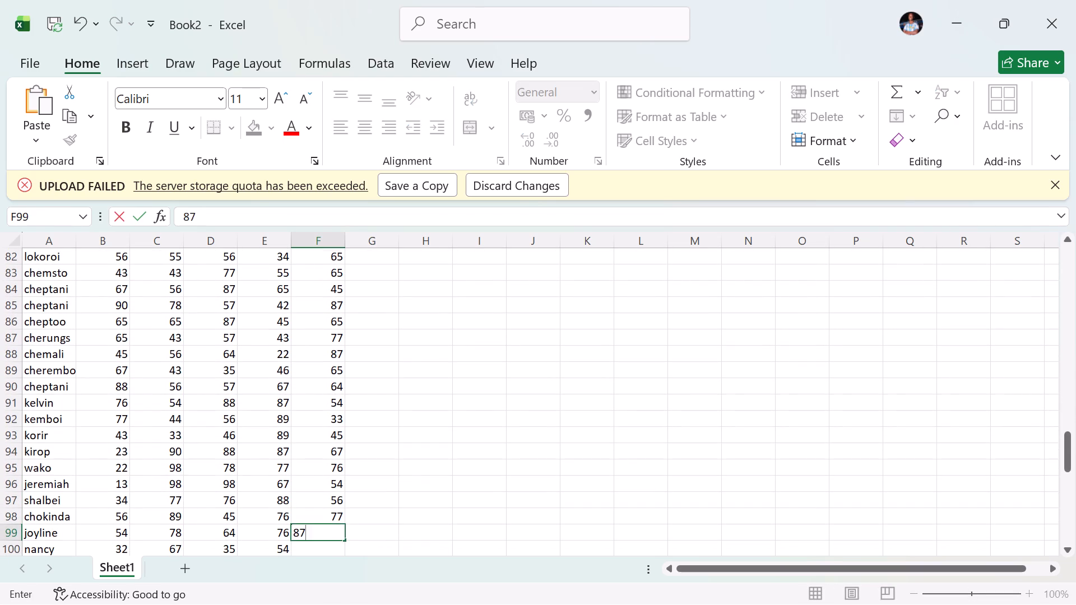
key(Return)
text(88)
key(Return)
text(76)
key(Return)
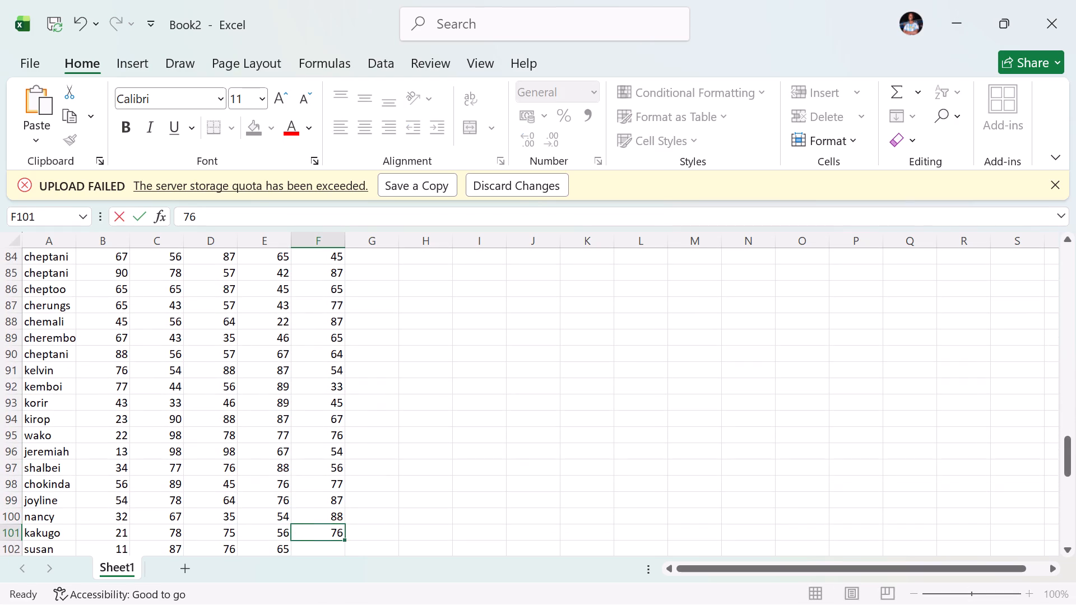
Enter the marks 66, 56, 76 and 77 in cells F102 to F105, for susan, jane, charlene and rose.
text(66)
key(Return)
text(56)
key(Return)
text(76)
key(Return)
text(77)
key(Return)
text(87)
key(Return)
text(79)
key(Return)
text(89)
key(Return)
Enter 90, 98 and 890 in cells F109 to F111, for kwamboka, faith and wallet.
key(9)
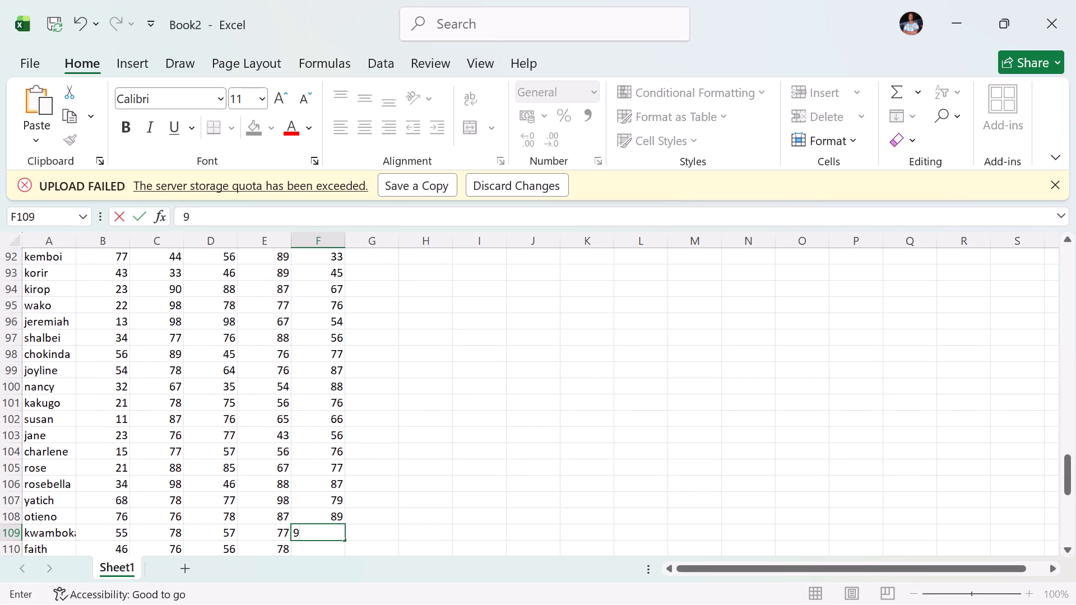
key(0)
key(Return)
text(98)
key(Return)
text(890)
key(Return)
Clear the mistyped mark 890 from cell F111, for wallet.
click(336, 513)
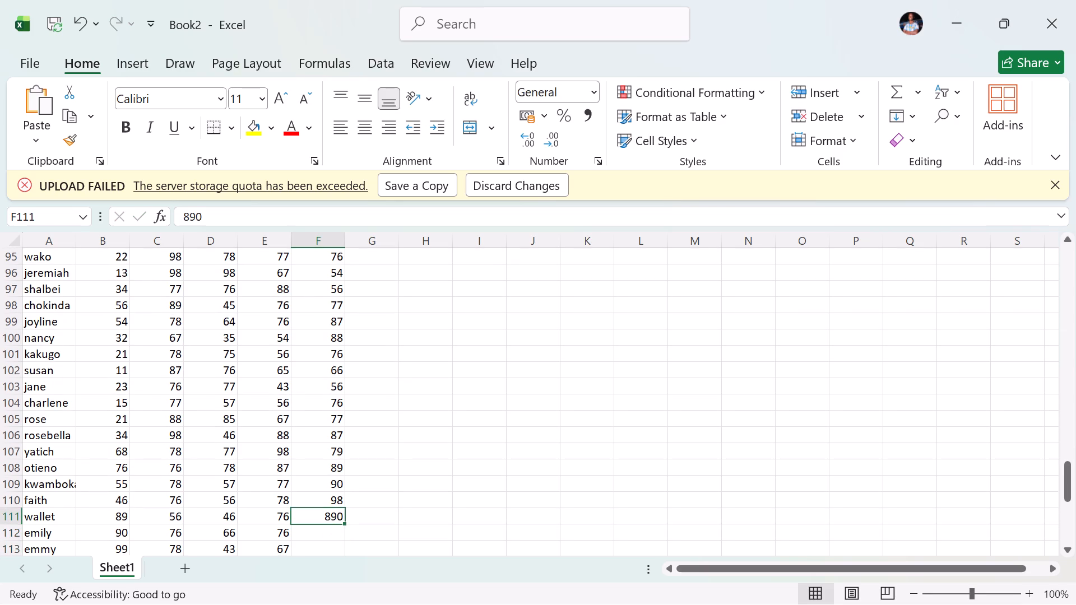
key(BackSpace)
key(Page_Up)
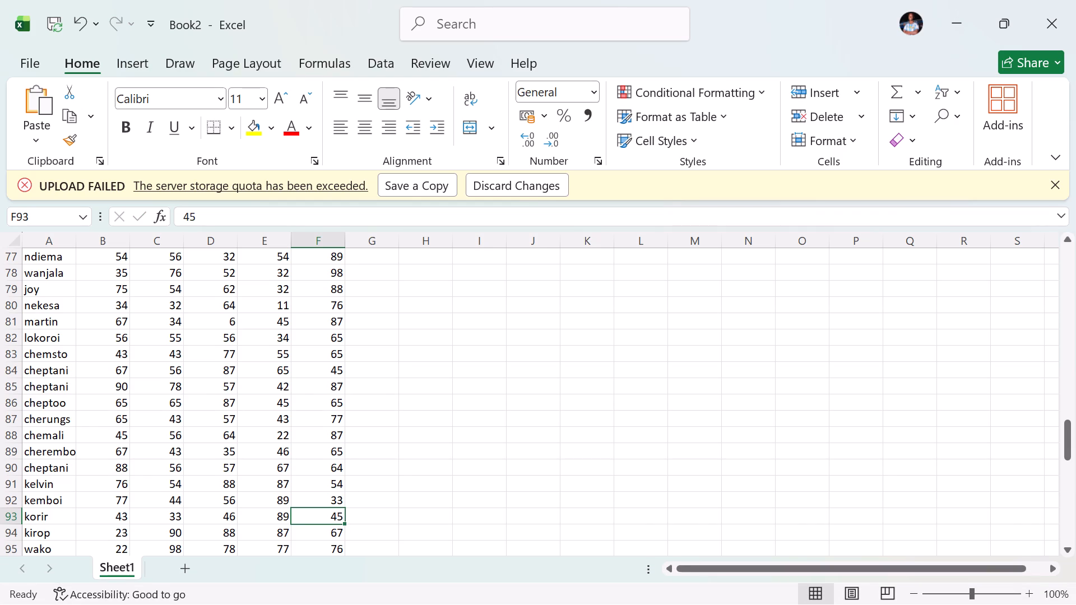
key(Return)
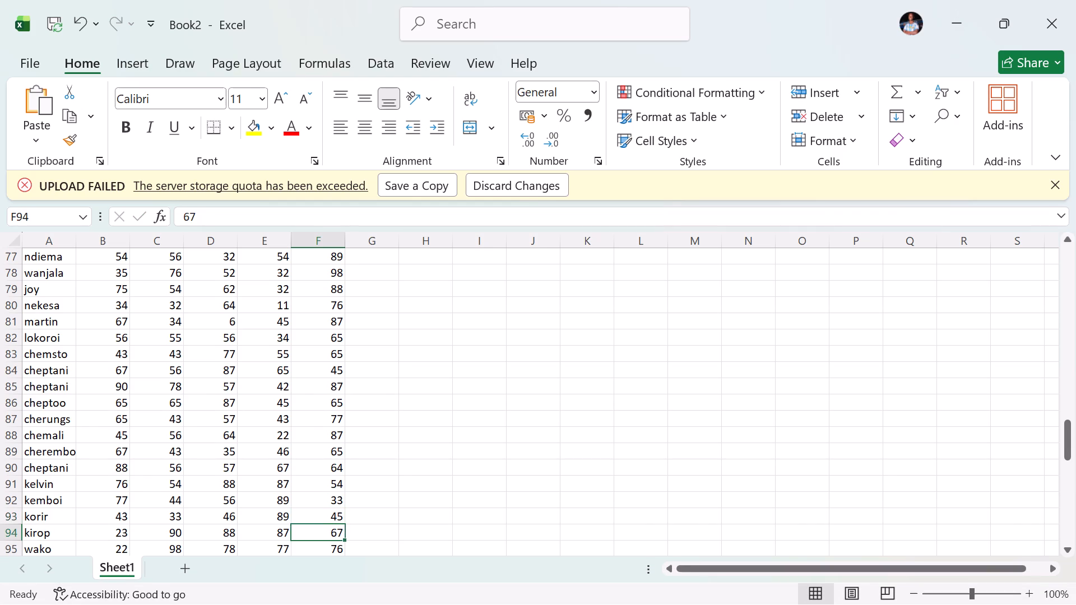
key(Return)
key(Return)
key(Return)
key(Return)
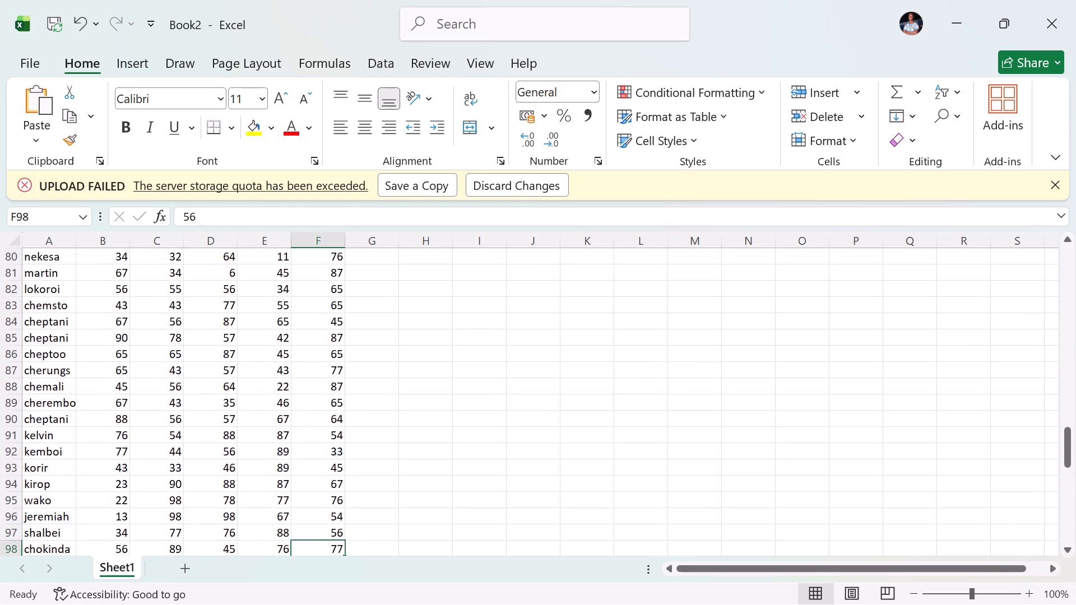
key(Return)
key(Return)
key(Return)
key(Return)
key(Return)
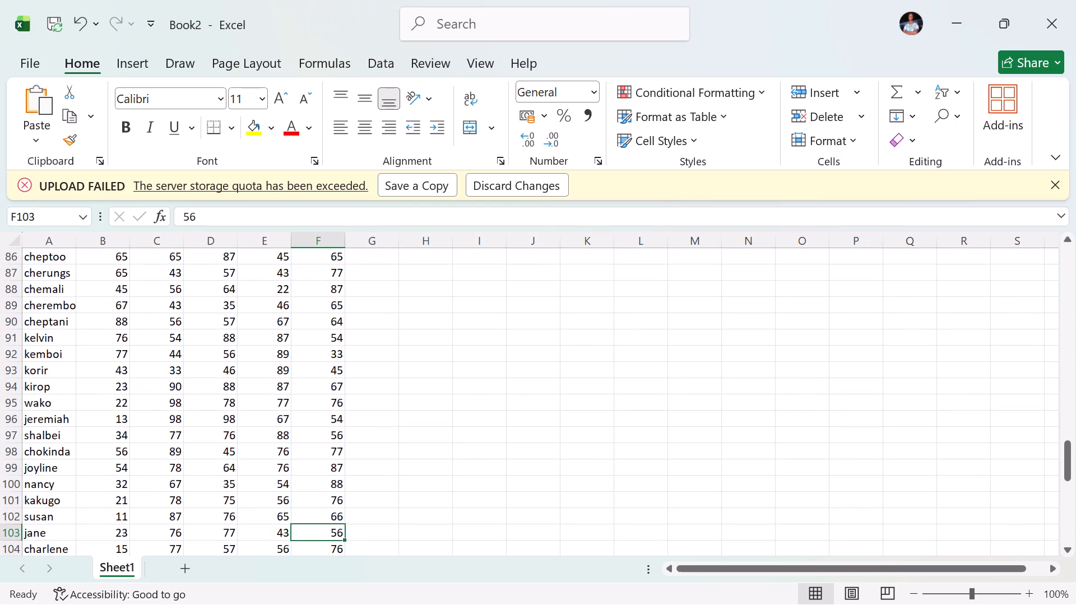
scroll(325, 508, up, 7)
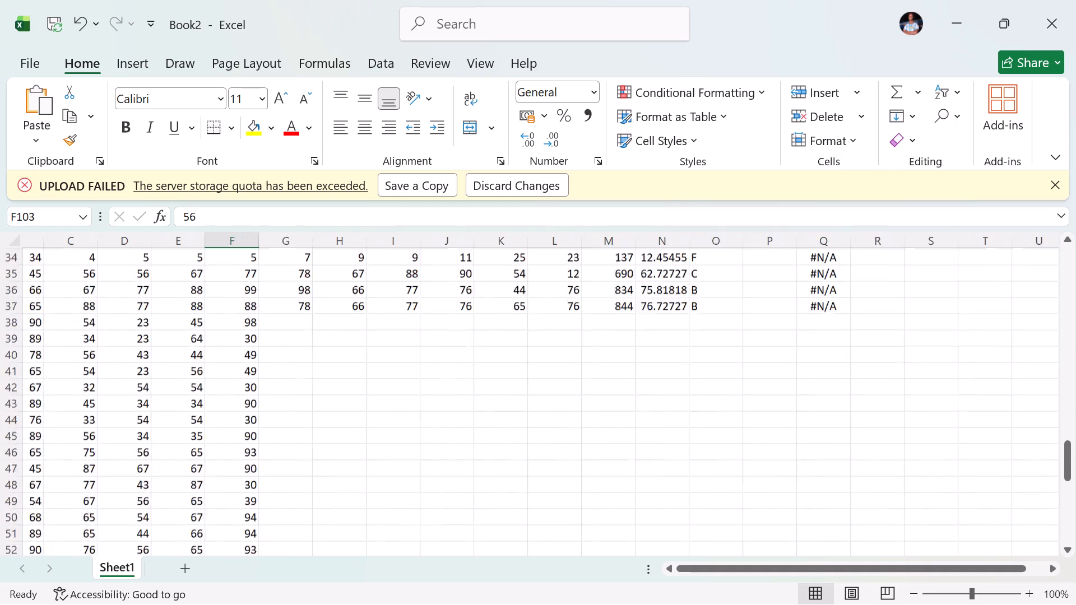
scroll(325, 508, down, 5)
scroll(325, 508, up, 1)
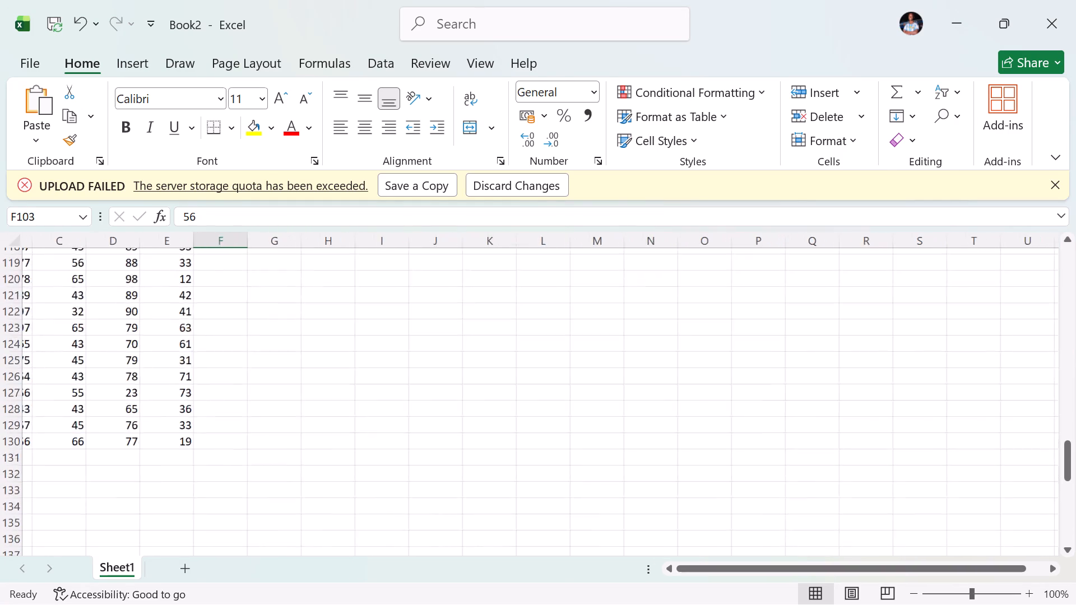
Enter the marks 76, 55, 45 and 65 in cells F111 to F114, for wallet, emily, emmy and abigael.
scroll(325, 508, up, 5)
scroll(325, 508, right, 1)
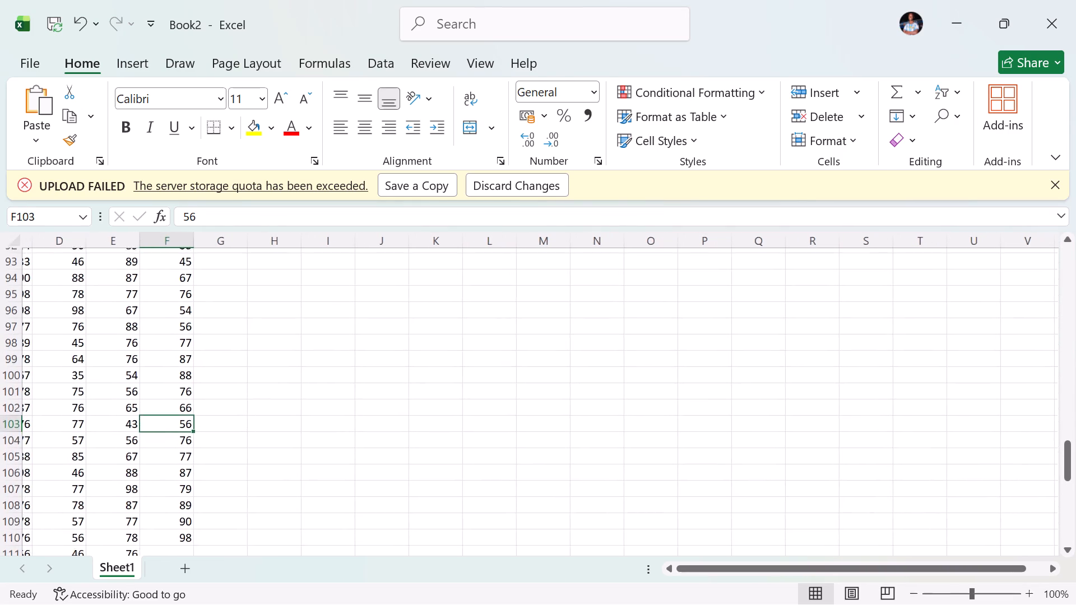
scroll(325, 508, right, 2)
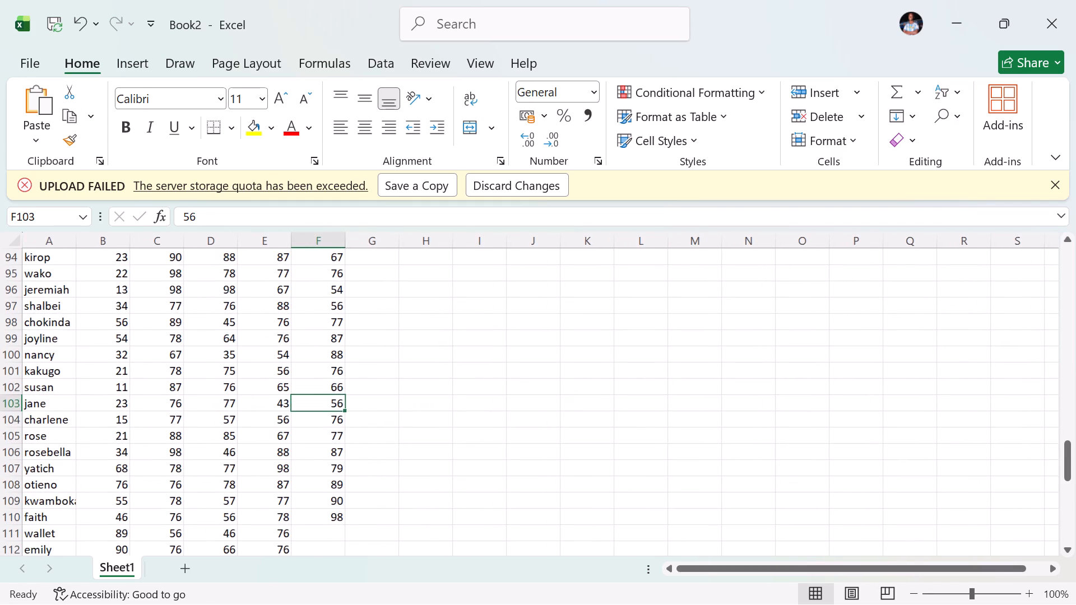
click(338, 538)
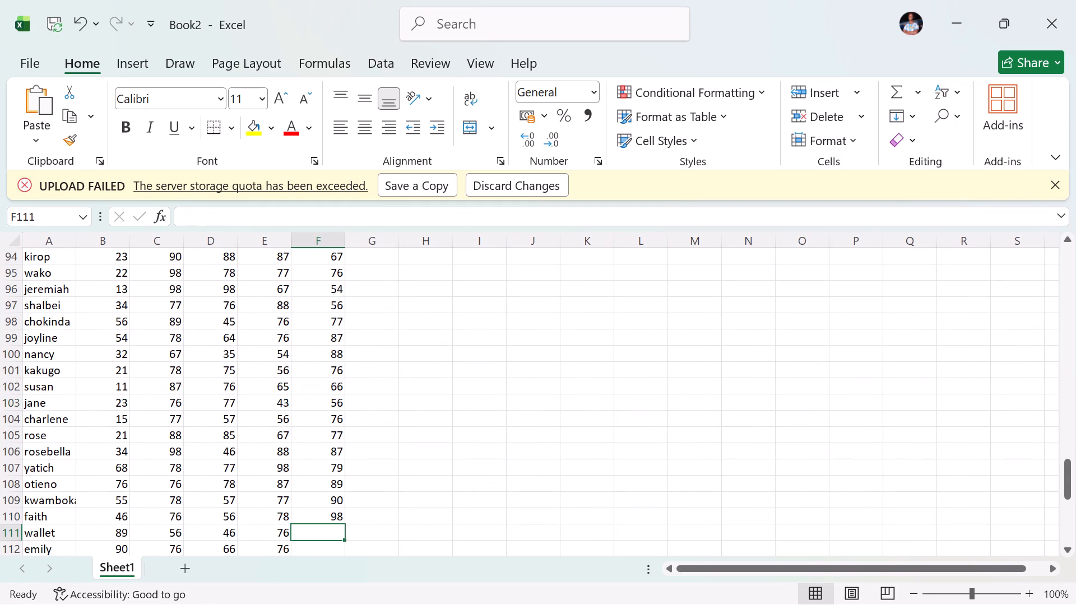
text(76)
key(Return)
text(55)
key(Return)
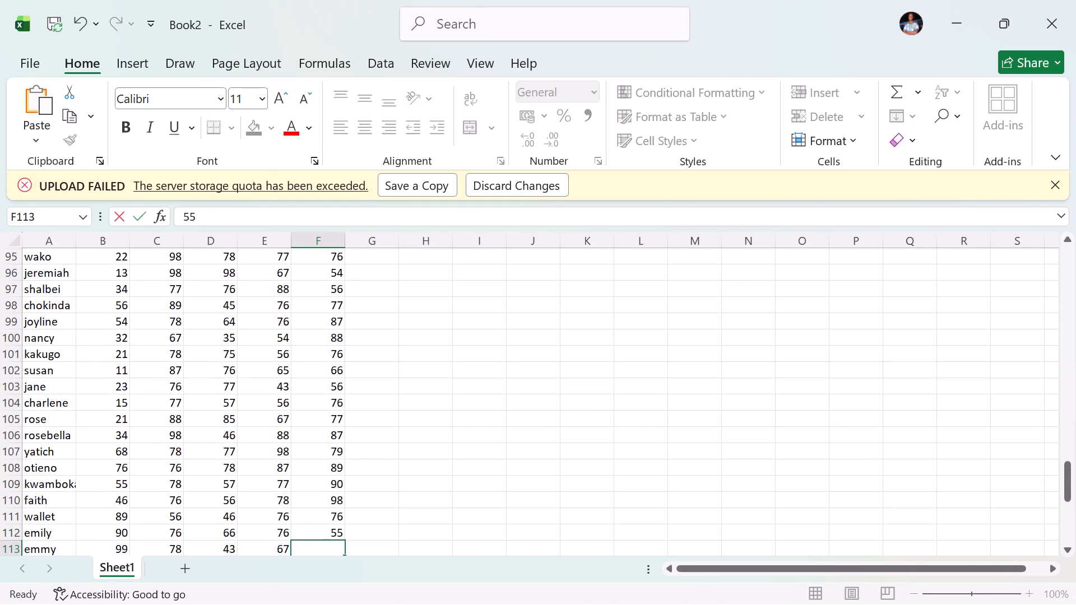
text(45)
key(Return)
text(65)
key(Return)
Enter the marks 45, 55, 43 and 34 in cells F115 to F118, for brayoo, caleb, ronoo and cynthia.
text(45)
key(Return)
text(55)
key(Return)
text(43)
key(Return)
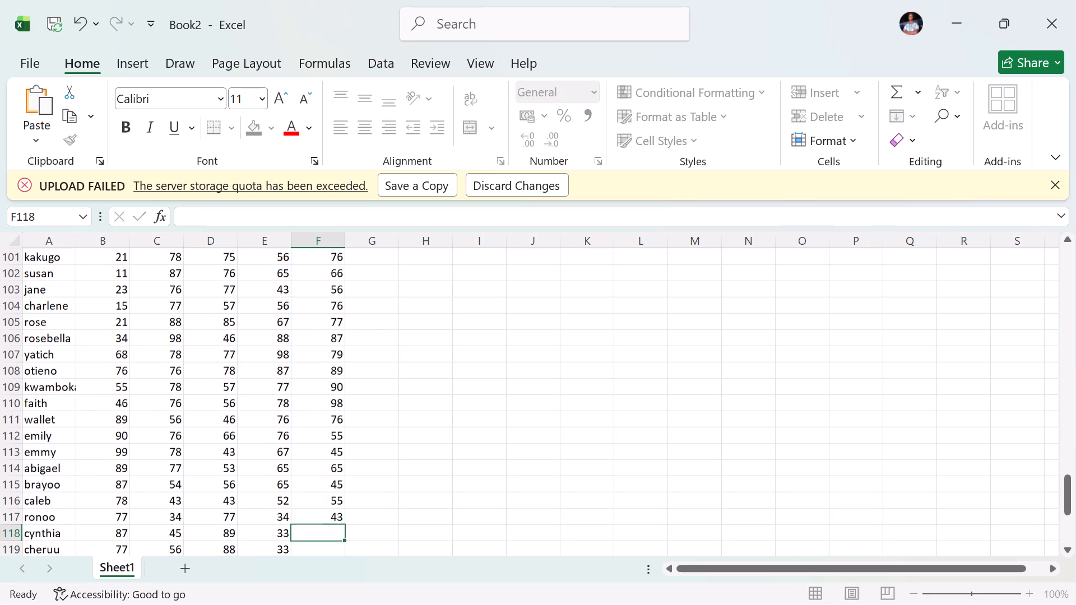
text(34)
key(Return)
Enter the marks 44, 43, 45 and 65 in cells F119 to F122, for cheruu, chedrono, elias and ednah.
text(44)
key(Return)
text(43)
key(Return)
text(45)
key(Return)
text(65)
key(Return)
Enter the marks 55, 56, 76 and 67 in cells F123 to F126, for yano, benard, belinder and benerdine.
text(55)
key(Return)
text(56)
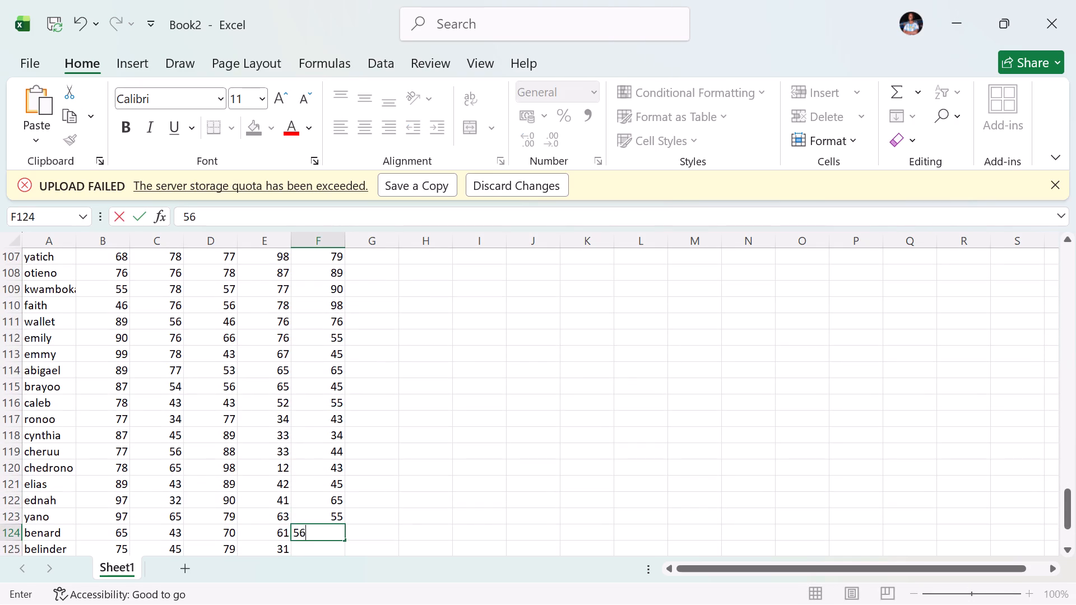
key(Return)
text(76)
key(Return)
text(67)
key(Return)
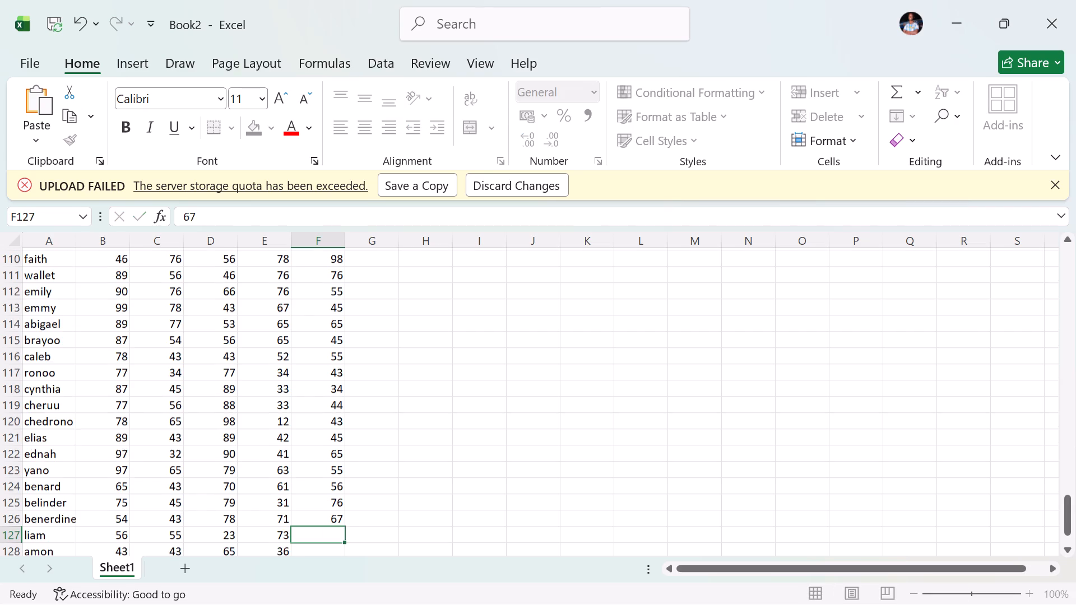
Enter the marks 77, 65, 56 and 66 in cells F127 to F130, for liam, amon, lochar and limanyang.
text(77)
key(Return)
text(65)
key(Return)
text(56)
key(Return)
text(66)
key(Return)
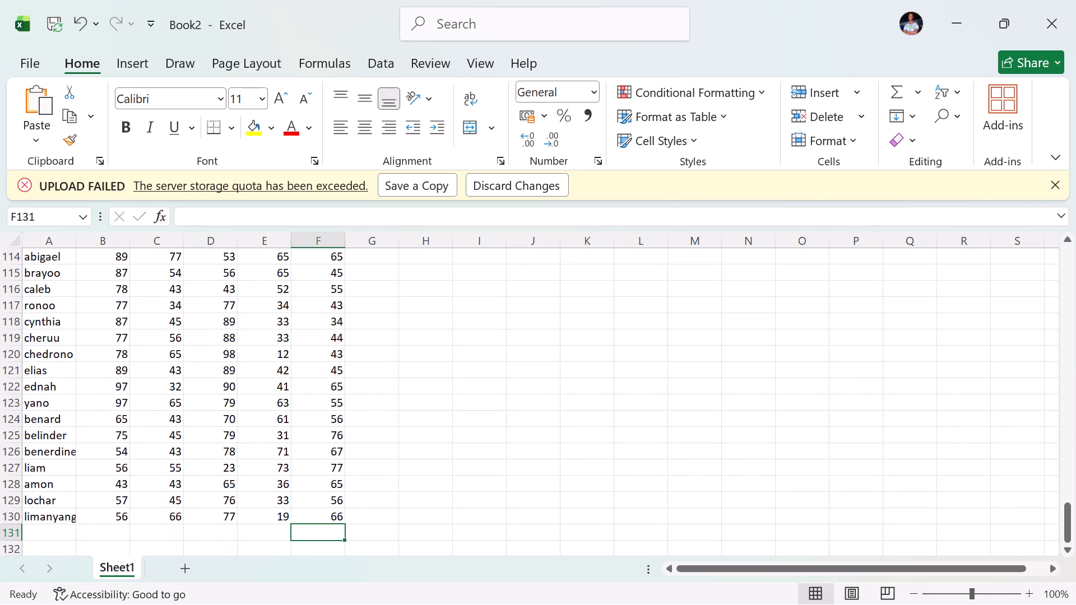
Enter the marks 89, 98, 88 and 89 in cells G38 to G41, for munee, shaleen, shantel and reshna.
scroll(338, 538, up, 4)
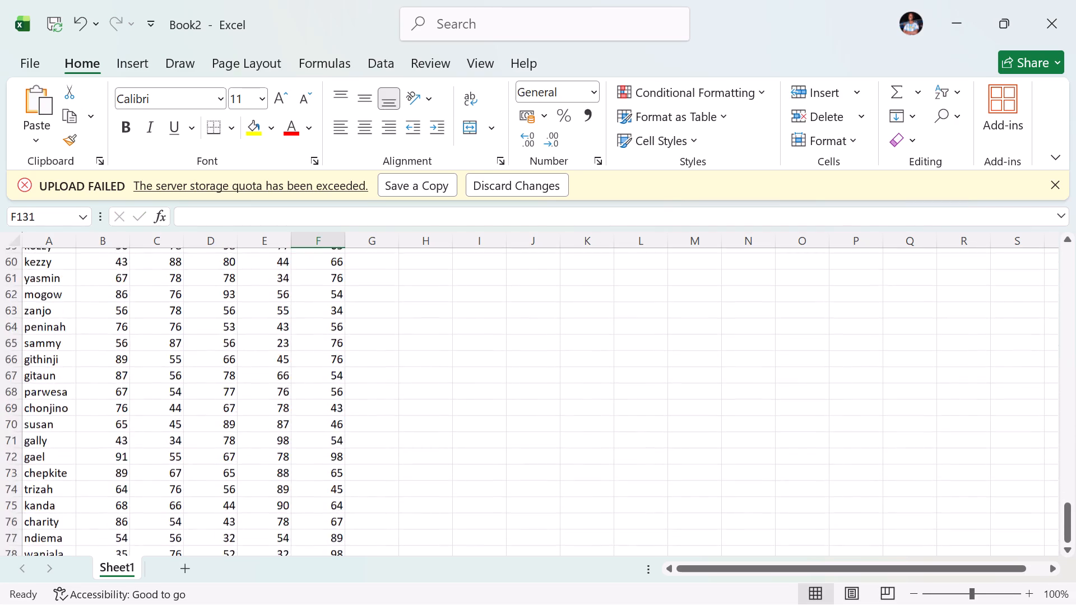
scroll(338, 538, up, 3)
scroll(338, 538, down, 1)
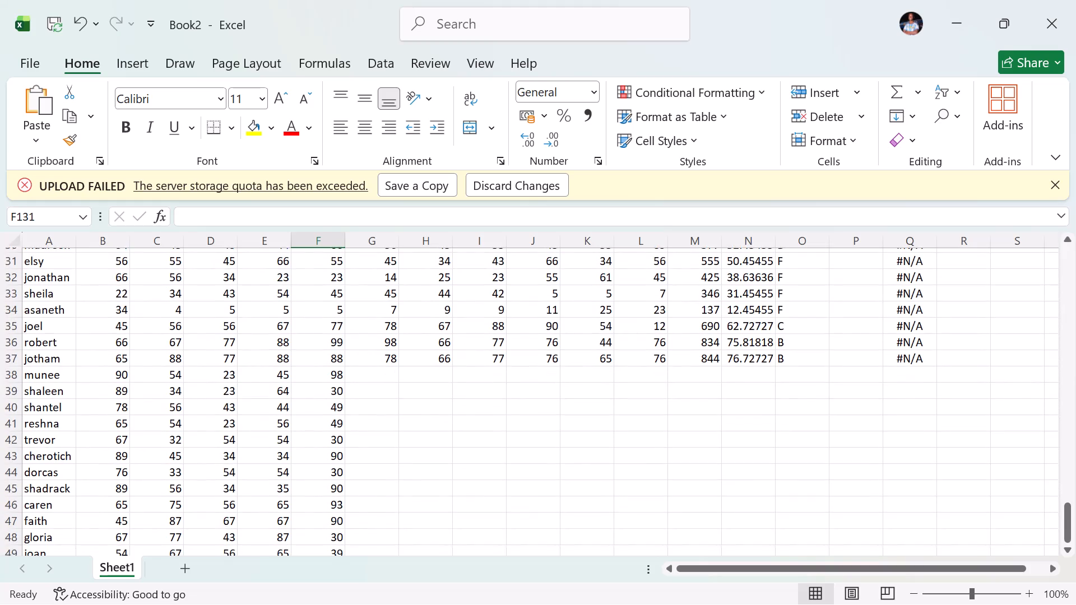
click(385, 367)
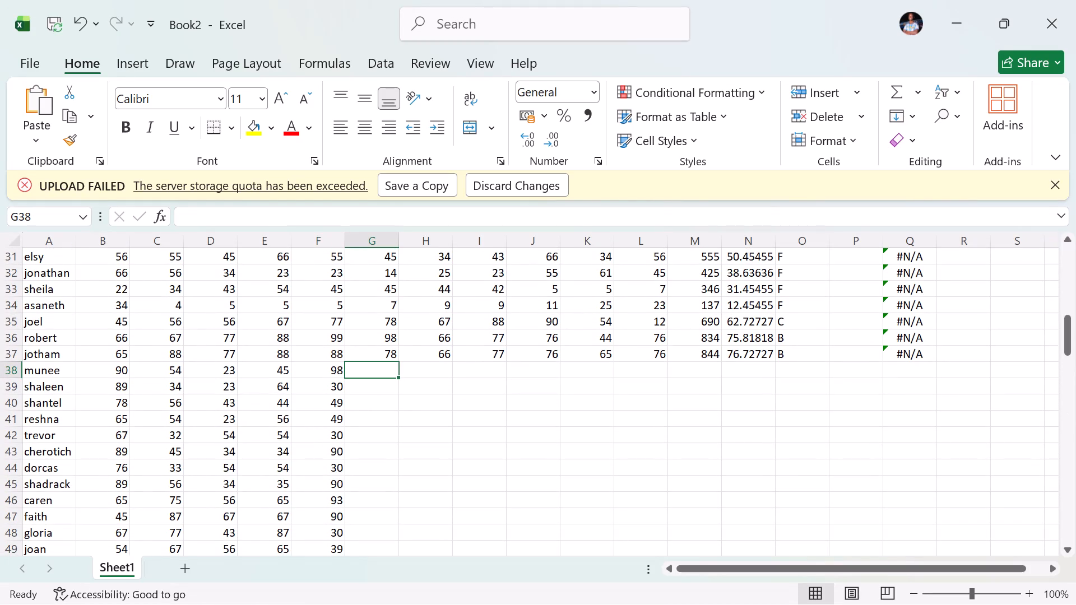
text(89)
key(Return)
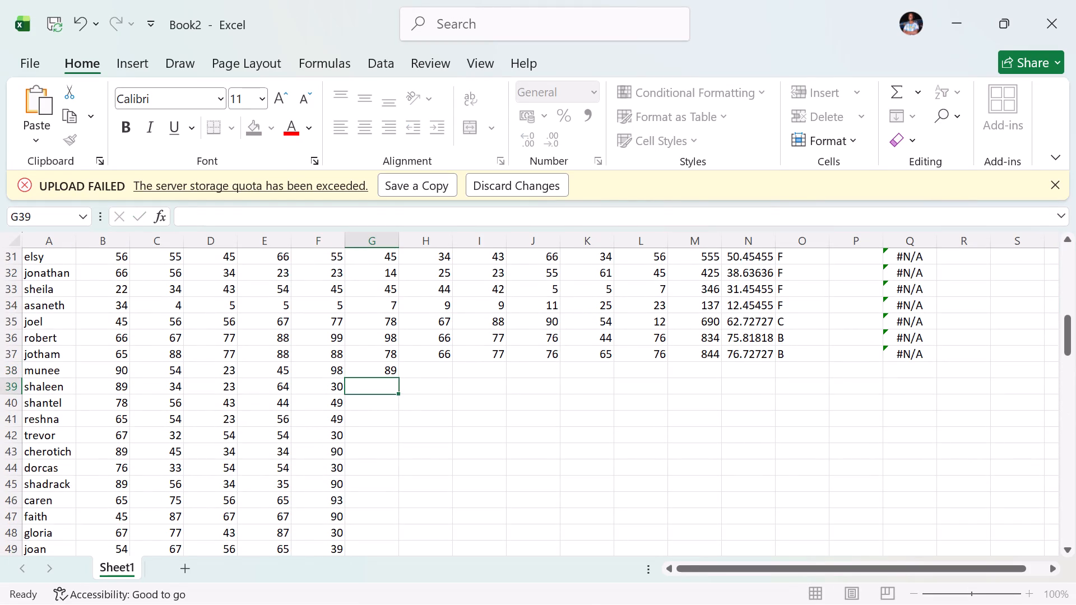
text(98)
key(Return)
text(88)
key(Return)
text(89)
key(Return)
Enter the marks 98, 76, 76 and 77 in cells G42 to G45, for trevor, cherotich, dorcas and shadrack.
text(98)
key(Return)
text(76)
key(Return)
text(76)
key(Return)
text(77)
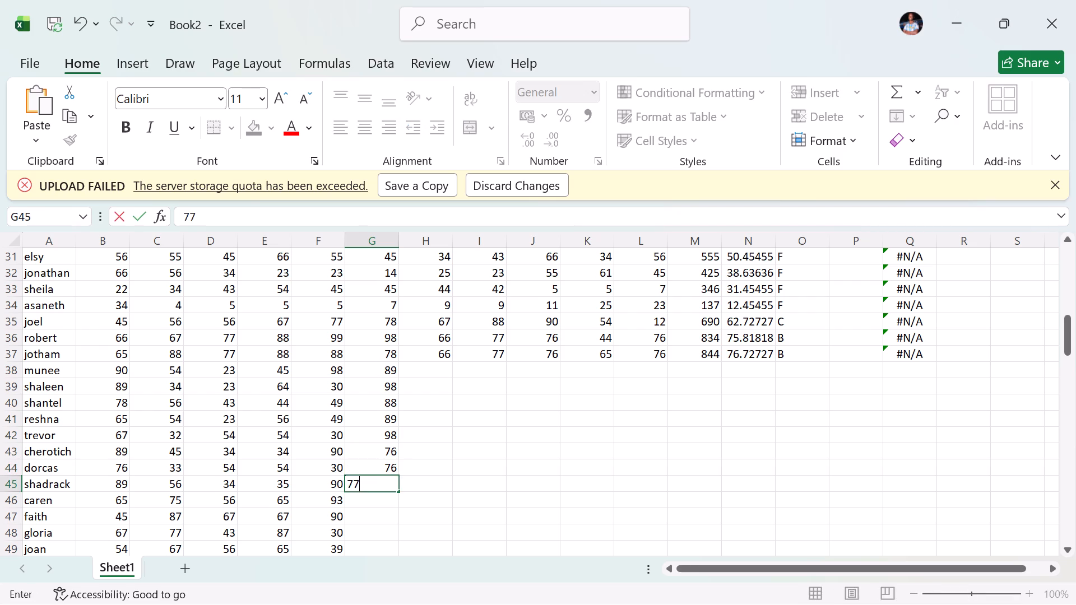
key(Return)
Enter the marks 75, 54, 56 and 57 in cells G46 to G49, for caren, faith, gloria and joan.
text(75)
key(Return)
text(54)
key(Return)
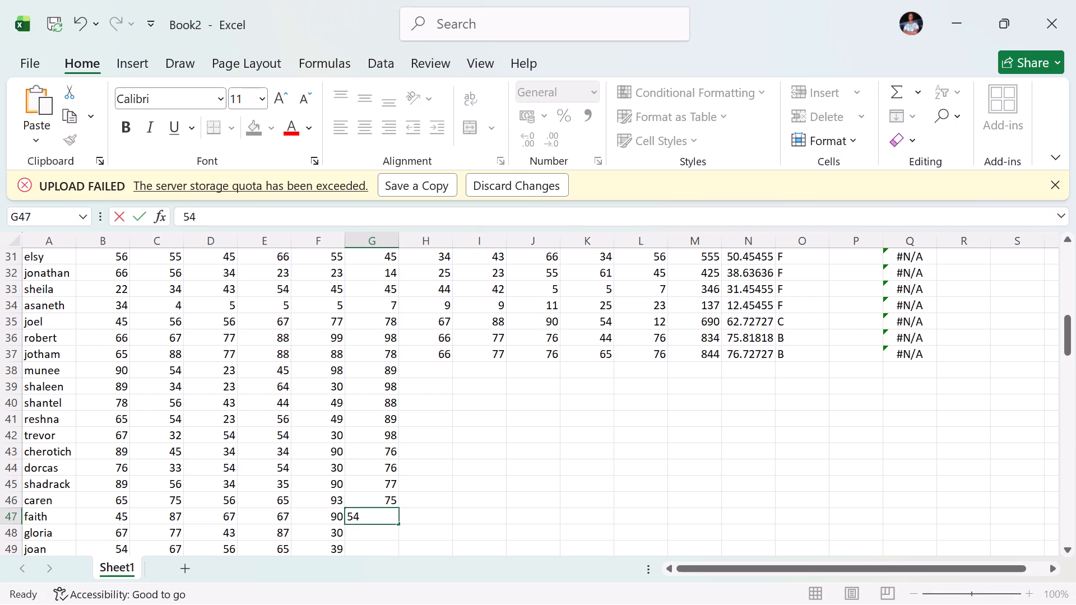
text(56)
key(Return)
text(57)
key(Return)
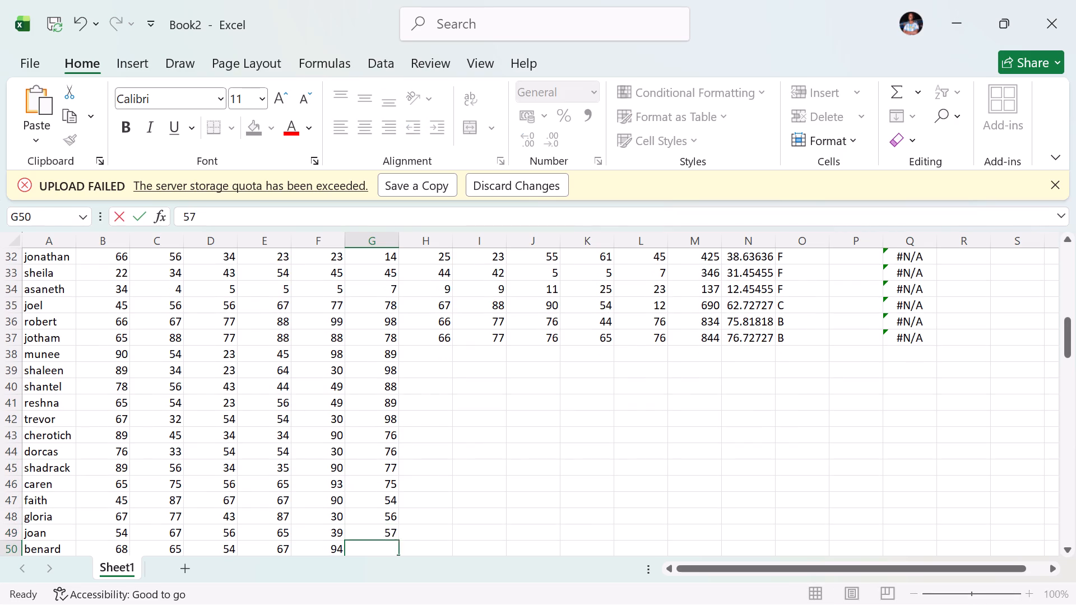
Enter the marks 55, 56, 77 and 87 in cells G50 to G53, for benard, sharon, mwende and aqgatha.
text(55)
key(Return)
text(56)
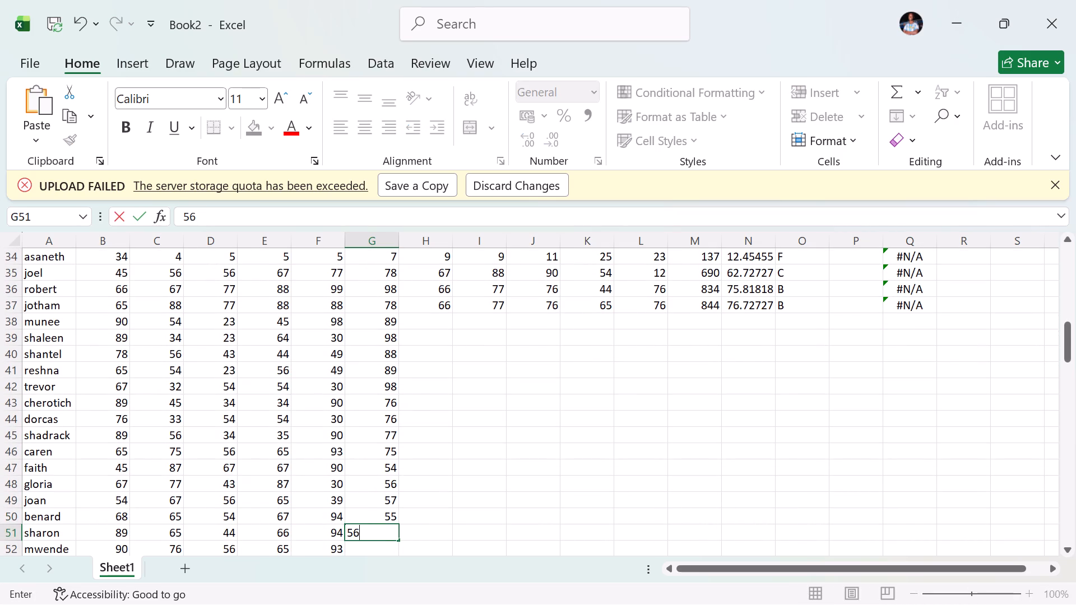
key(Return)
text(77)
key(Return)
text(87)
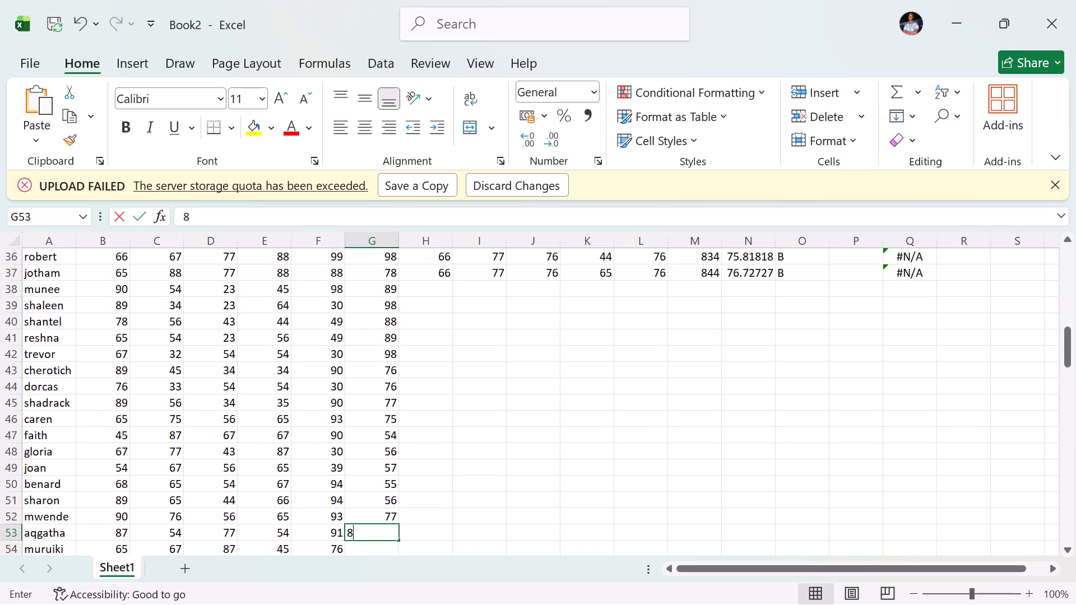
key(Return)
Enter the marks 88, 99, 98 and 90 in cells G54 to G57, for muruiki, both wanjala rows and maureen.
text(88)
key(Return)
text(99)
key(Return)
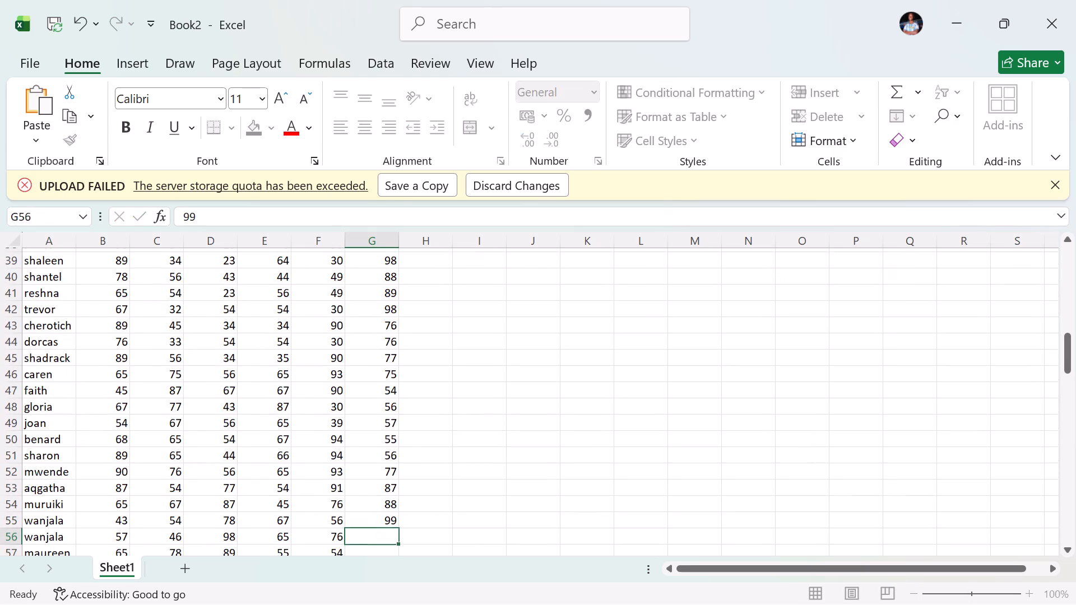
text(98)
key(Return)
text(90)
key(Return)
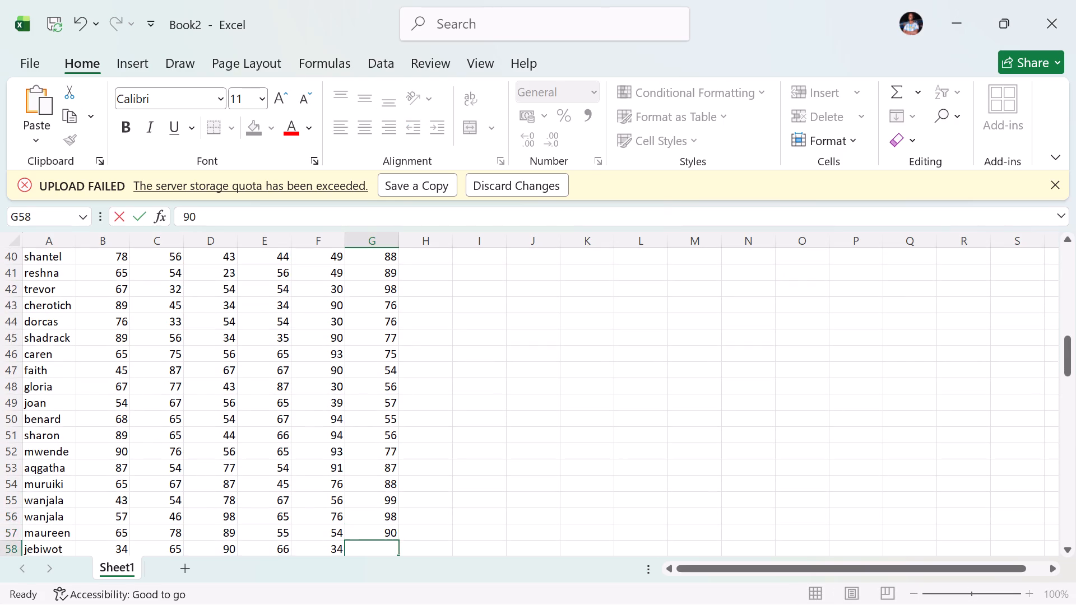
Enter the marks 98, 99, 87 and 78 in cells G58 to G61, for jebiwot, kozzy, kezzy and yasmin.
text(98)
key(Return)
text(99)
key(Return)
text(87)
key(Return)
text(78)
key(Return)
Enter the marks 89, 99, 87 and 87 in cells G62 to G65, for mogow, zanjo, peninah and sammy.
text(89)
key(Return)
text(99)
key(Return)
text(87)
key(Return)
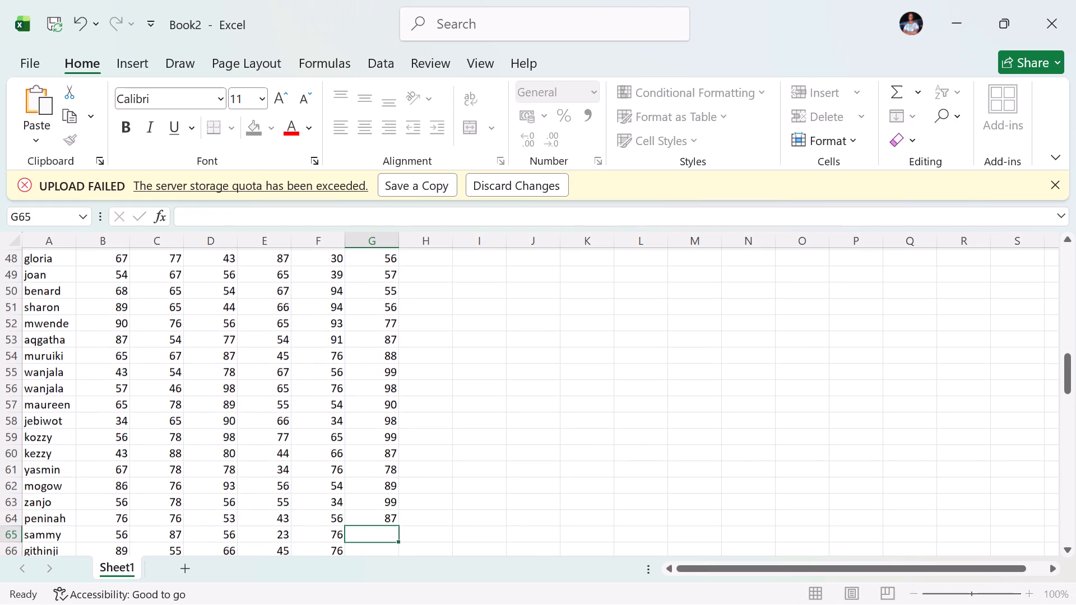
text(87)
key(Return)
Enter the marks 67, 87, 66 and 76 in cells G66 to G69, for githinji, gitaun, parwesa and chonjino.
text(67)
key(Return)
text(87)
key(Return)
text(66)
key(Return)
text(76)
key(Return)
Enter the marks 56, 76, 65 and 55 in cells G70 to G73, for susan, gally, gael and chepkite.
text(56)
key(Return)
text(76)
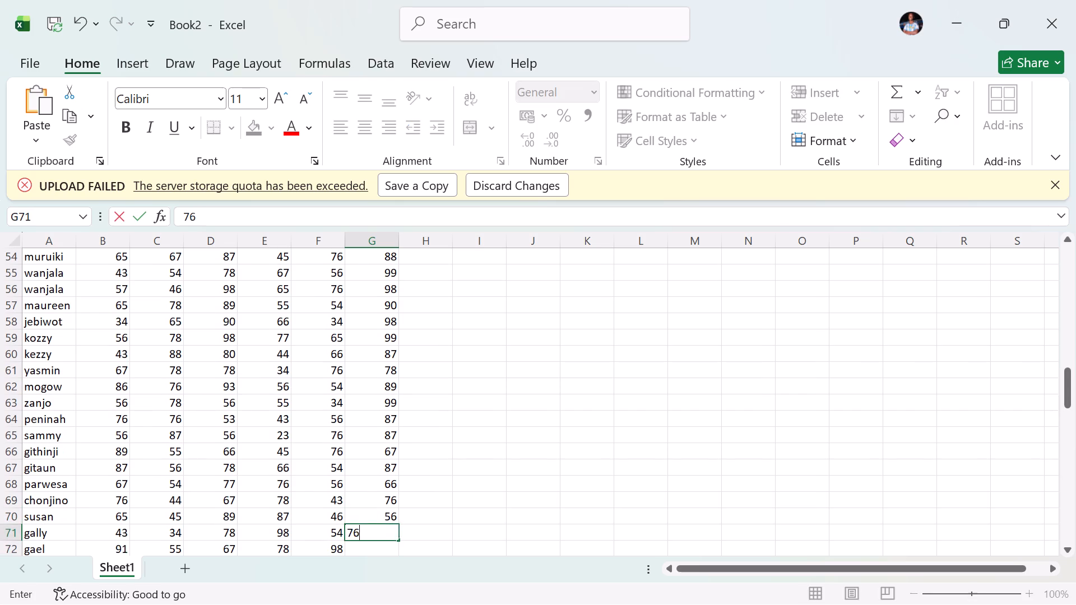
key(Return)
text(65)
key(Return)
text(554)
key(BackSpace)
key(Return)
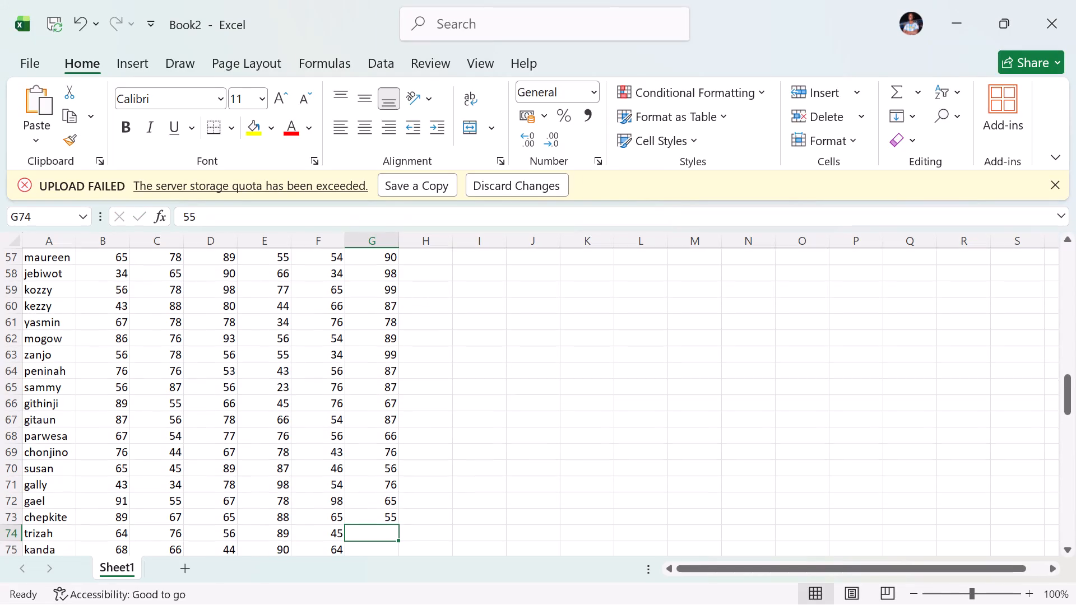
Enter the marks 54, 34, 53 and 56 in cells G74 to G77, for trizah, kanda, charity and ndiema.
text(54)
key(Return)
text(34)
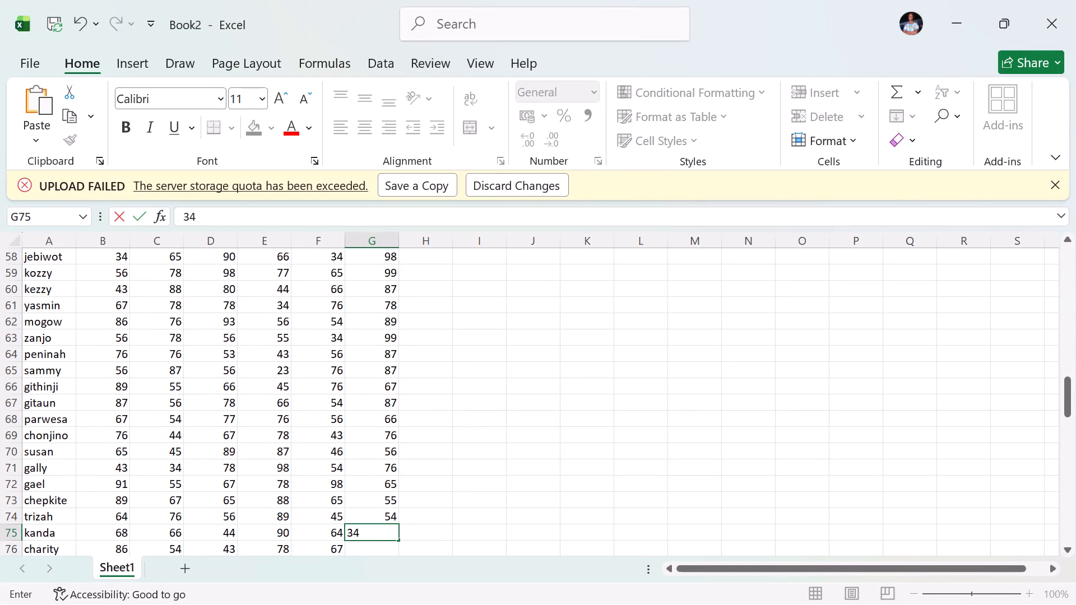
key(Return)
text(53)
key(Return)
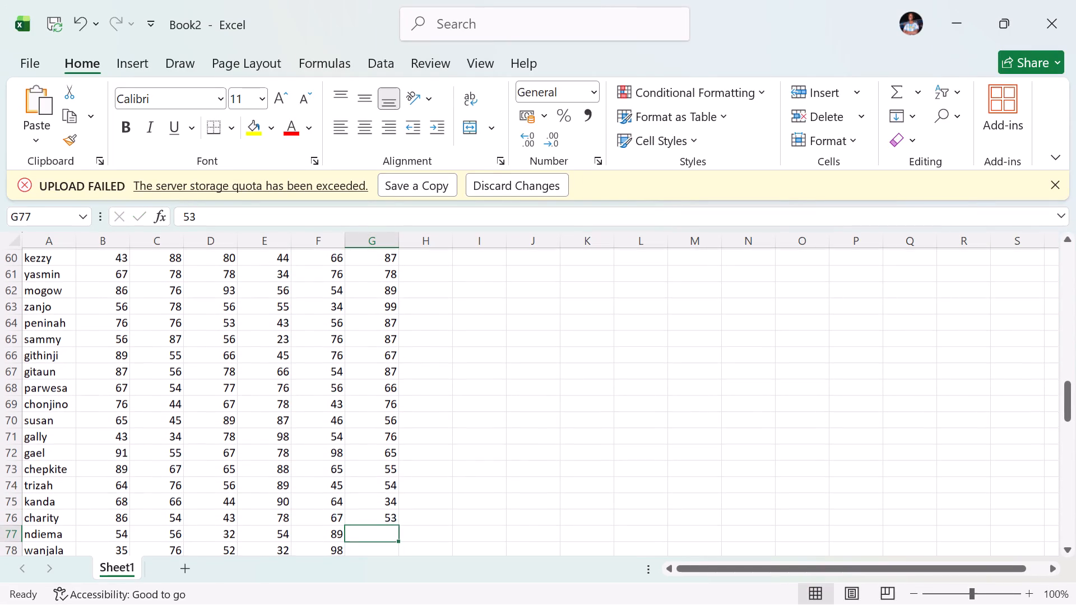
key(5)
key(6)
key(Return)
Enter the marks 65, 55, 45 and 67 in cells G78 to G81, for wanjala, joy, nekesa and martin.
text(65)
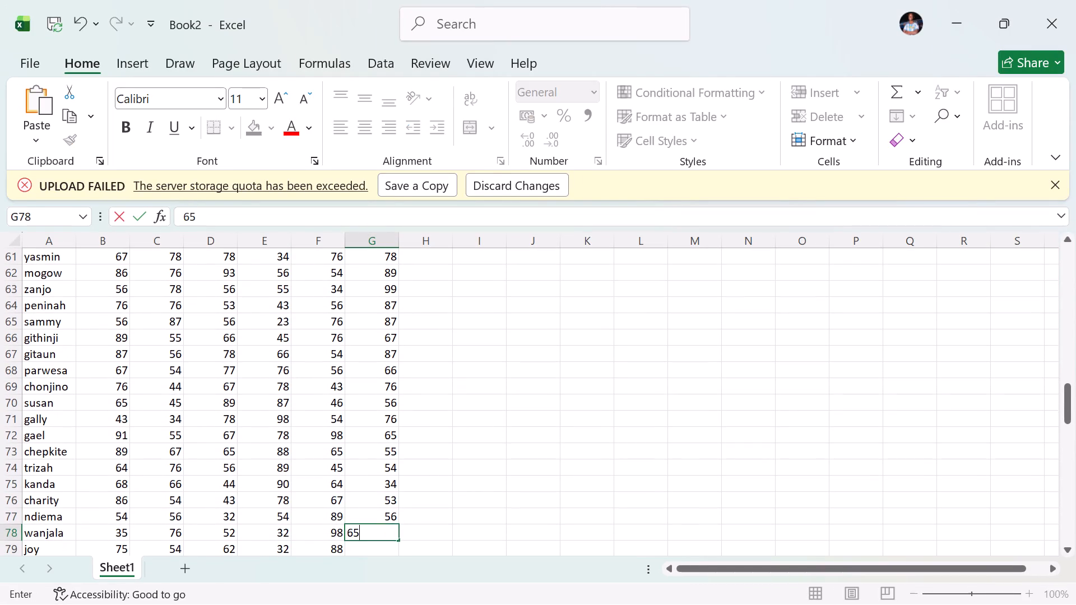
key(Return)
text(55)
key(Return)
text(45)
key(Return)
text(67)
key(Return)
Enter the marks 78, 88, 76 and 76 in cells G82 to G85, for lokoroi, chemsto and the two cheptani rows.
key(7)
key(8)
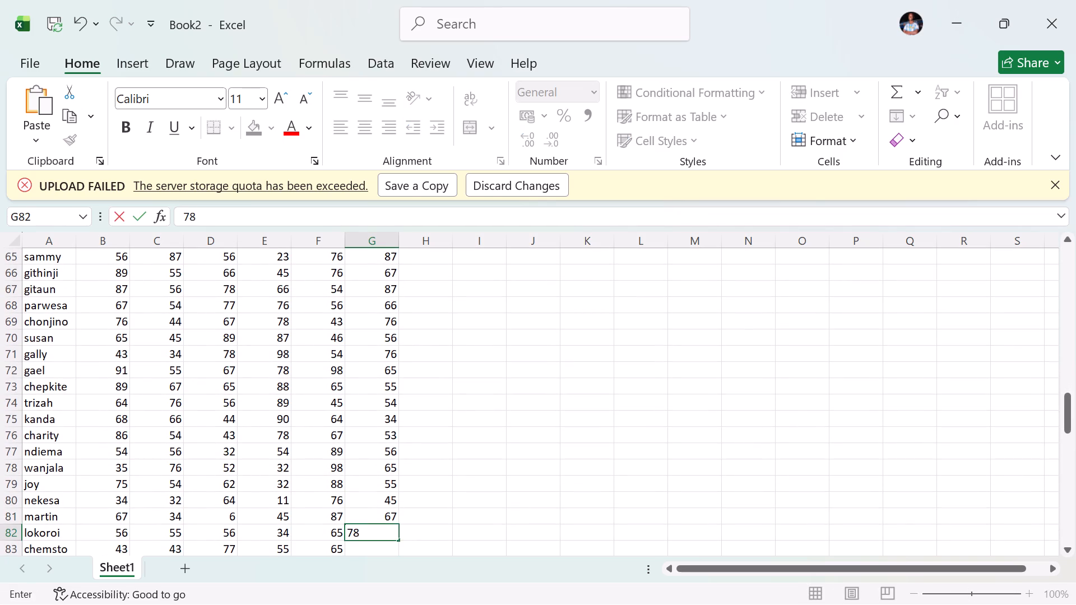
key(Return)
text(88)
key(Return)
text(76)
key(Return)
text(76)
key(Return)
Enter the marks 77, 87, 67 and 76 in cells G86 to G89, for cheptoo, cherungs, chemali and cherembo.
text(77)
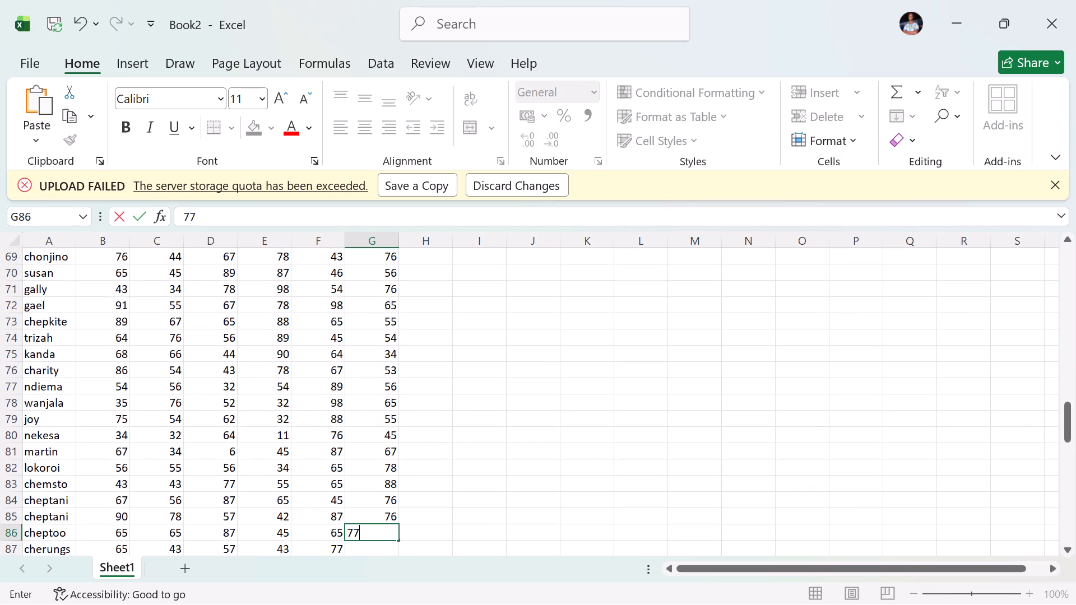
key(Return)
text(87)
key(Return)
text(67)
key(Return)
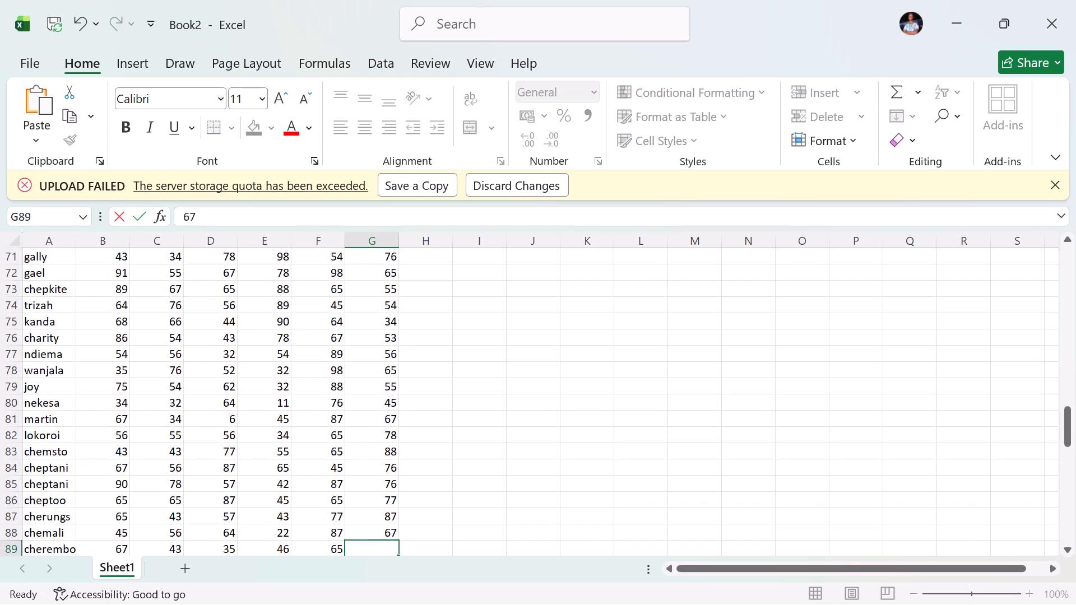
key(7)
key(6)
key(Return)
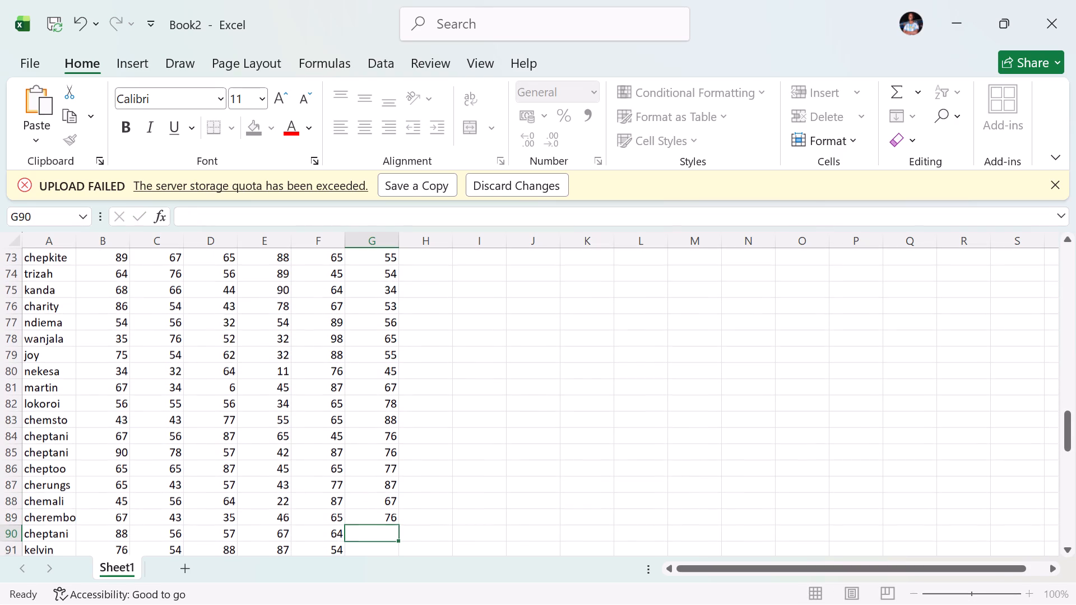
Enter the marks 65, 55, 65 and 44 in cells G90 to G93, for cheptani, kelvin, kemboi and korir.
text(65)
key(Return)
text(55)
key(Return)
text(65)
key(Return)
text(44)
key(Return)
Enter the marks 45, 54, 43 and 45 in cells G94 to G97, for kirop, wako, jeremiah and shalbei.
text(45)
key(Return)
text(54)
key(Return)
text(43)
key(Return)
text(45)
key(Return)
Enter the marks 54, 44, 54 and 45 in cells G98 to G101, for chokinda, joyline, nancy and kakugo.
text(54)
key(Return)
text(44)
key(Return)
text(54)
key(Return)
text(45)
key(Return)
Enter the marks 56, 66, 77 and 888 in cells G102 to G105, for susan, jane, charlene and rose.
text(56)
key(Return)
text(66)
key(Return)
text(77)
key(Return)
text(888)
key(Return)
Enter the marks 99, 90, 98 and 89 in cells G106 to G109, for rosebella, yatich, otieno and kwamboka.
text(99)
key(Return)
text(90)
key(Return)
text(98)
key(Return)
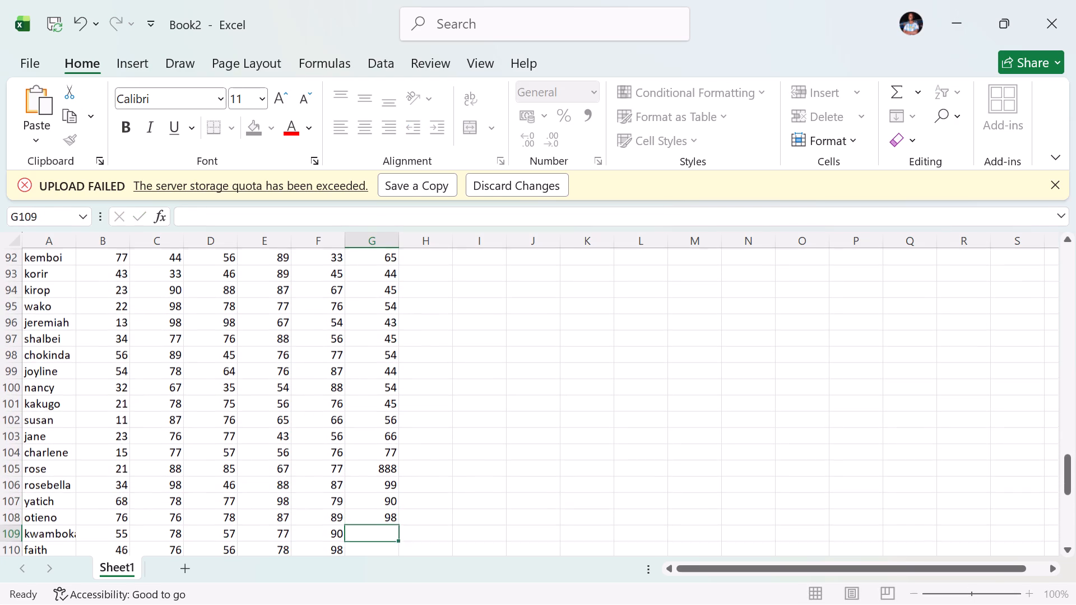
text(89)
key(Return)
Enter the marks 99, 98, 87 and 77 in cells G110 to G113, for faith, wallet, emily and emmy.
text(99)
key(Return)
text(98)
key(Return)
text(87)
key(Return)
text(77)
key(Return)
Enter the marks 78, 87, 76 and 67 in cells G114 to G117, for abigael, brayoo, caleb and ronoo.
text(78)
key(Return)
text(87)
key(Return)
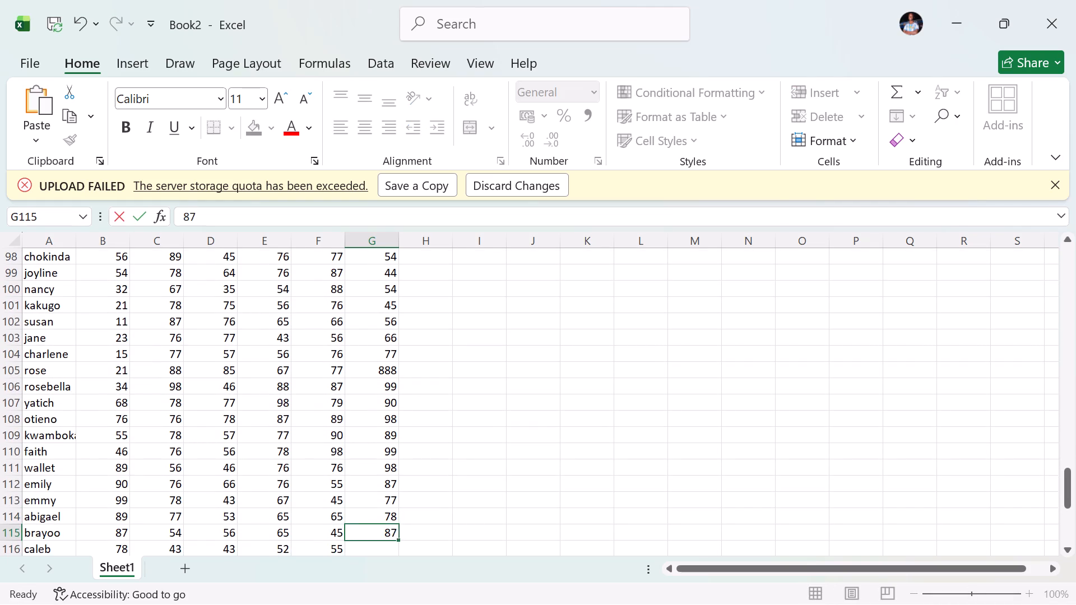
text(76)
key(Return)
text(67)
key(Return)
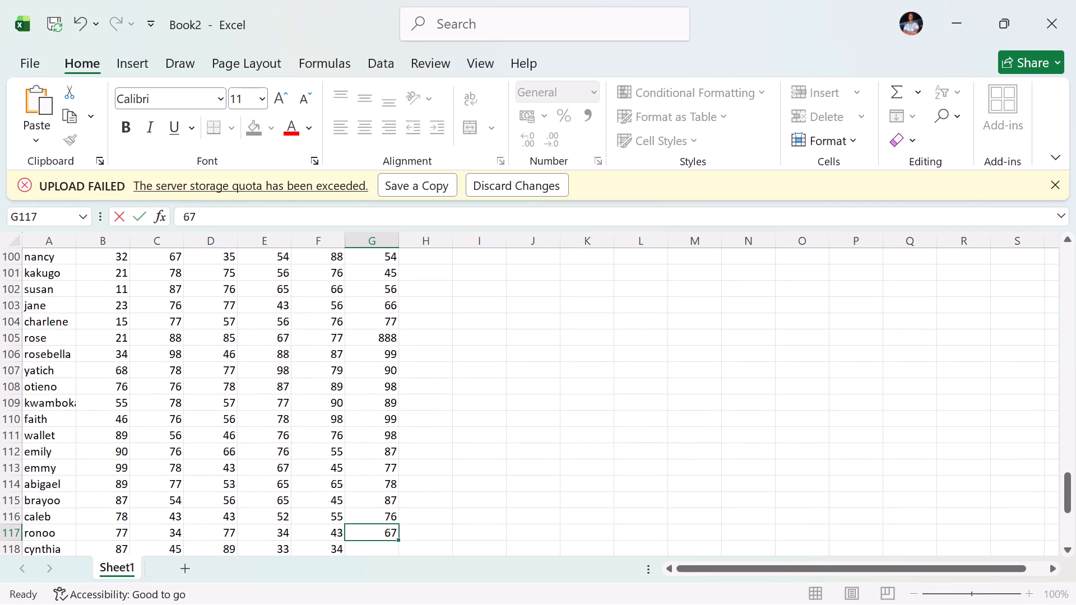
Enter the marks 76 and 66 in cells G118 and G119, for cynthia and cheruu.
text(76)
key(Return)
text(66)
key(Page_Up)
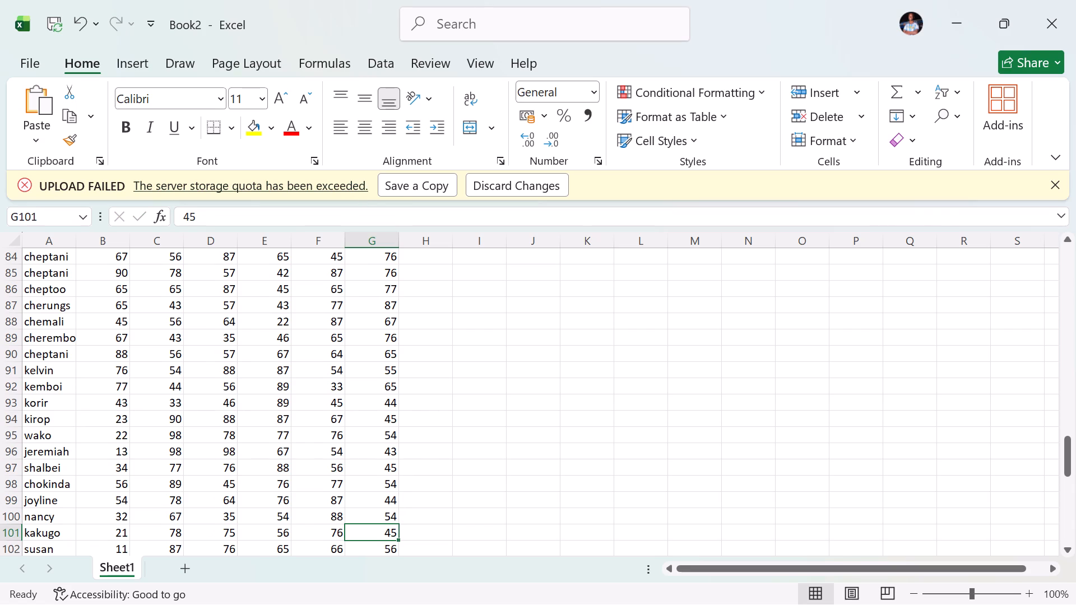
Enter the marks 45, 56, 56, 55 and 56 in cells G120 to G124, for chedrono, elias, ednah, yano and benard.
scroll(412, 407, down, 5)
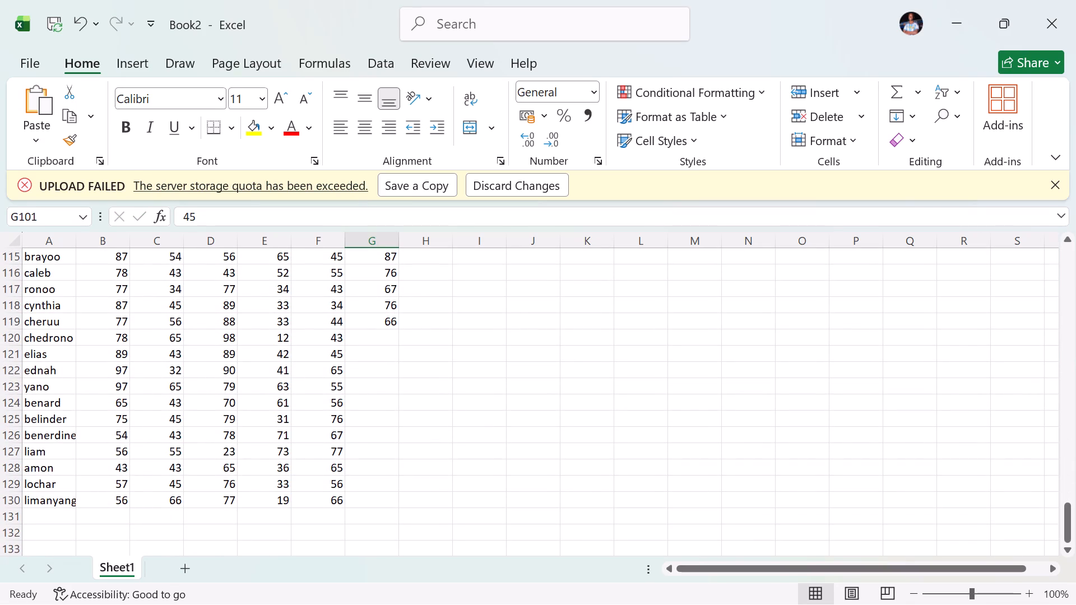
click(379, 341)
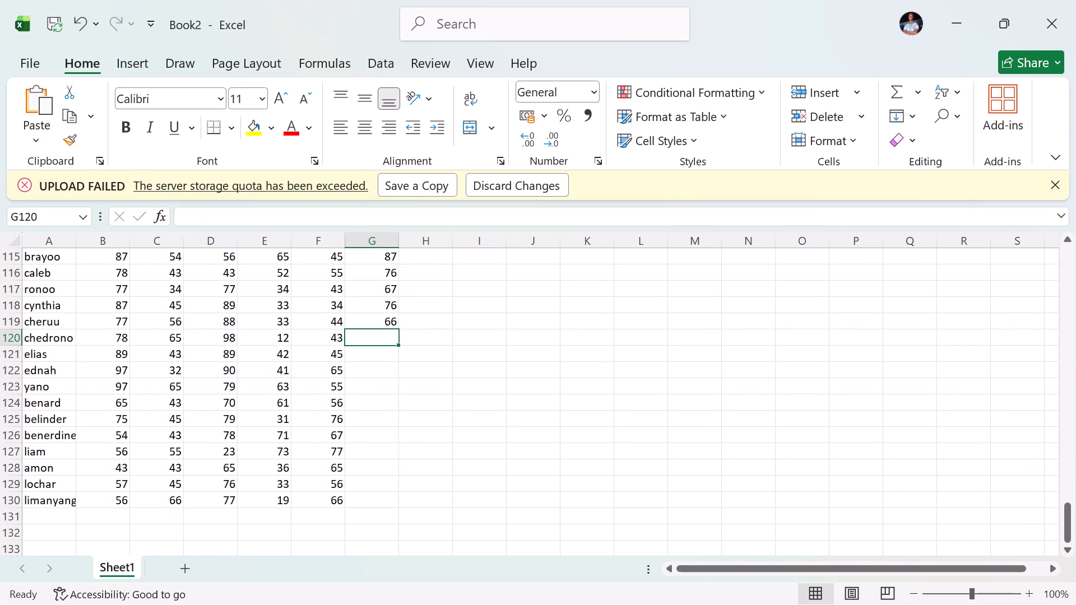
text(45)
key(Return)
text(56)
key(Return)
text(56)
key(Return)
text(55)
key(Return)
text(56)
key(Return)
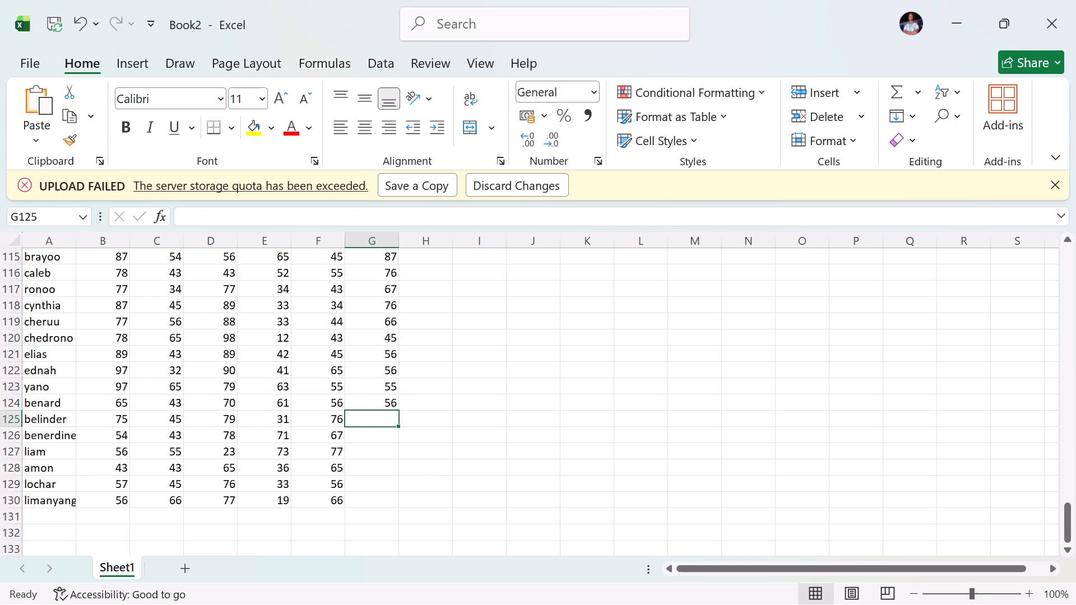
Enter the marks 65, 66, 67, 55, 56 and 45 in cells G125 to G130, for the students from belinder to limanyang.
text(65)
key(Return)
text(66)
key(Return)
text(67)
key(Return)
text(55)
key(Return)
text(56)
key(Return)
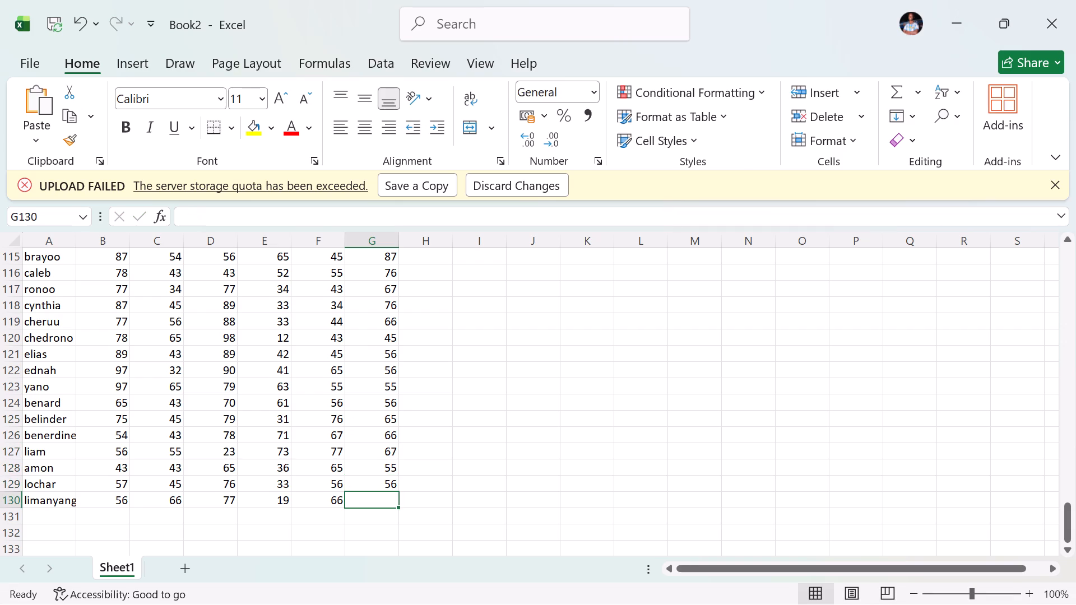
text(45)
key(Return)
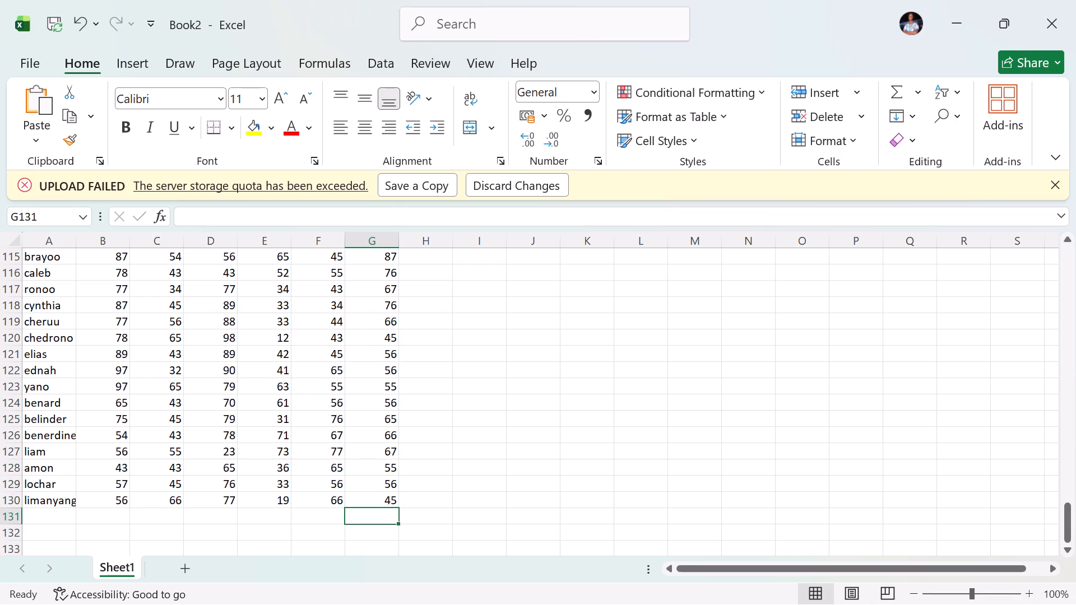
Enter the marks 64, 45, 55 and 45 in cells H38 to H41, for munee, shaleen, shantel and reshna.
scroll(379, 341, up, 8)
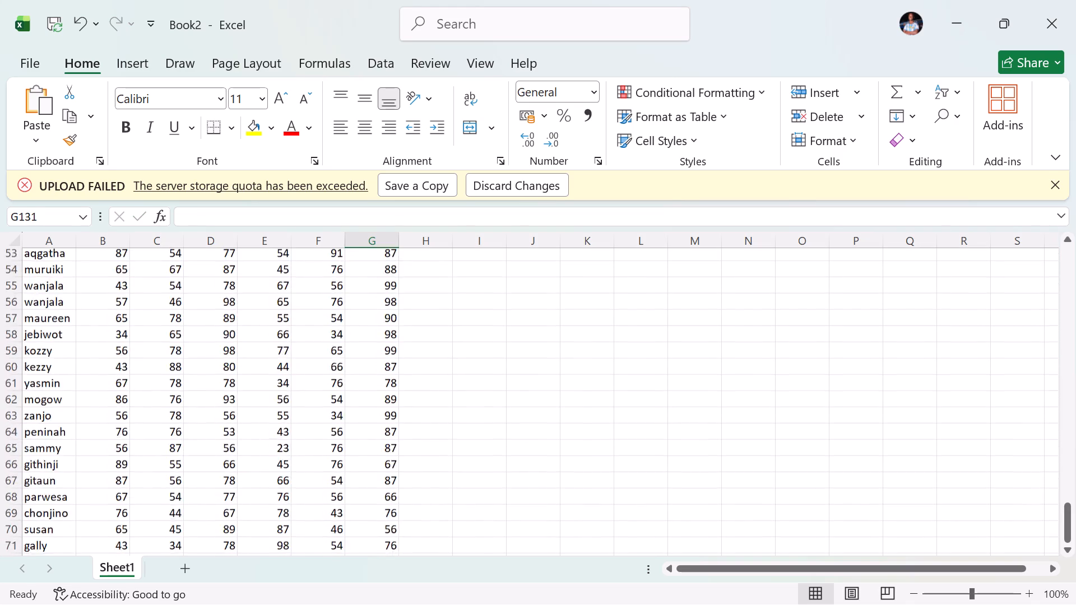
scroll(379, 341, up, 4)
scroll(379, 341, down, 3)
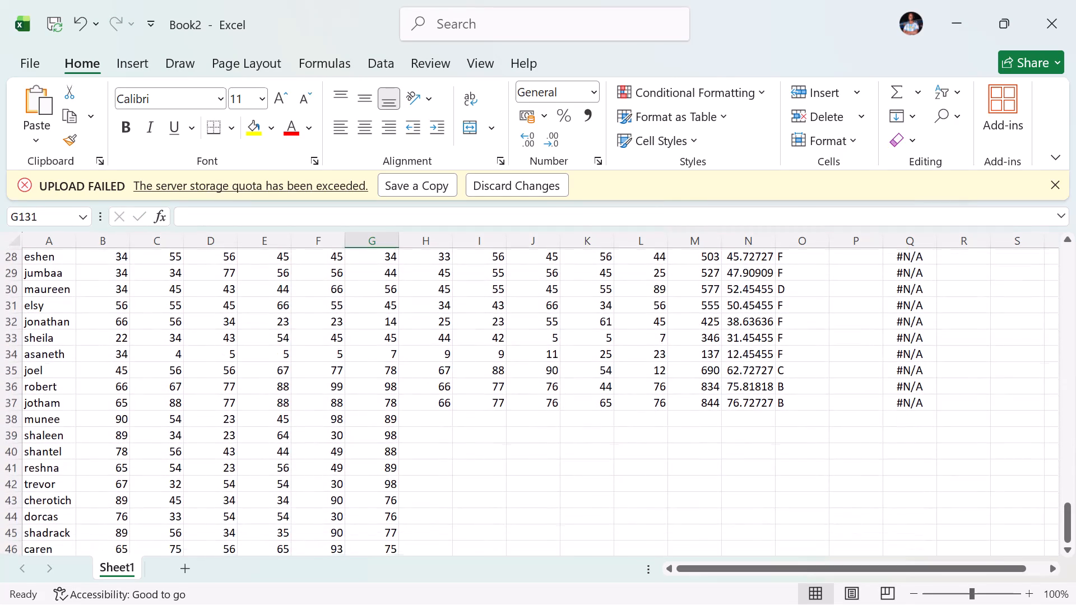
scroll(379, 341, down, 1)
click(447, 420)
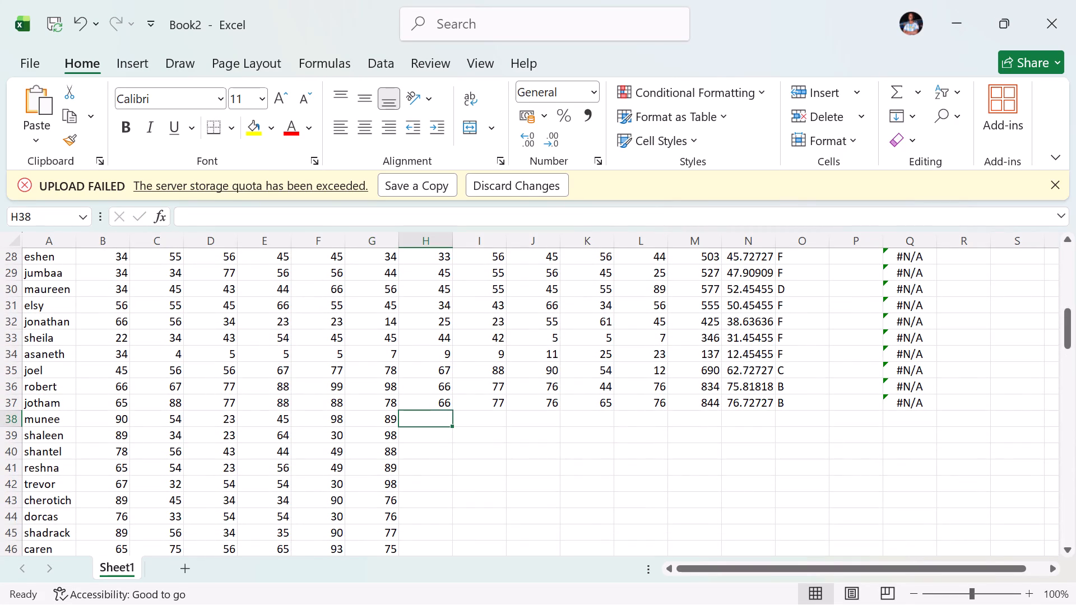
text(64)
key(Return)
text(45)
key(Return)
text(55)
key(Return)
text(45)
key(Return)
Enter the marks 44, 43, 34 and 34 in cells H42 to H45, for trevor, cherotich, dorcas and shadrack.
text(44)
key(Return)
text(43)
key(Return)
text(34)
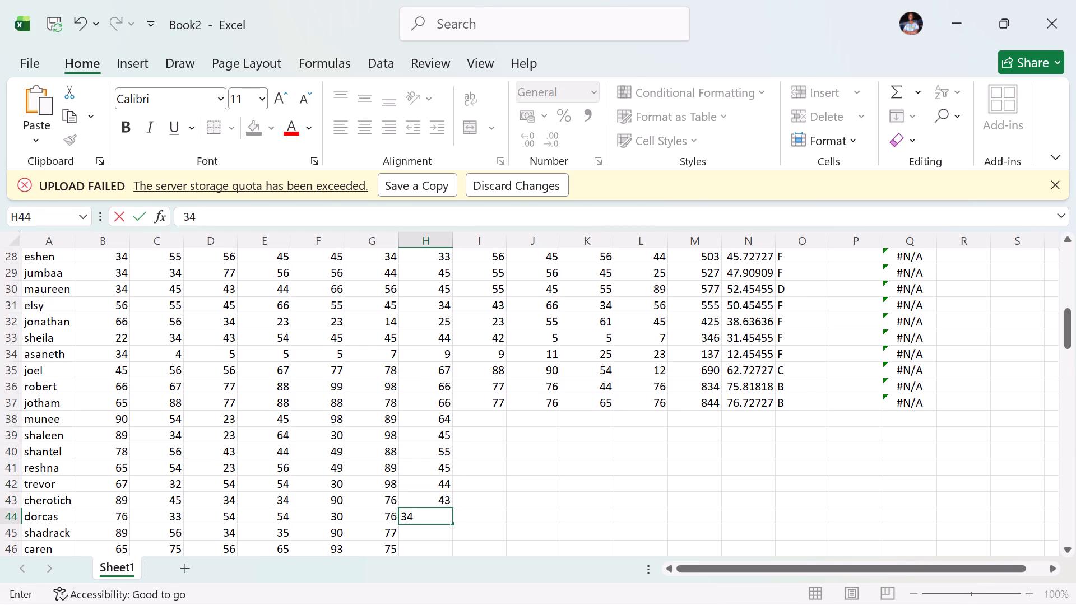
key(Return)
text(34)
key(Return)
Enter the marks 55, 45, 56, 65 and 55 in cells H46 to H50, for caren, faith, gloria, joan and benard.
text(55)
key(Return)
text(45)
key(Return)
text(56)
key(Return)
text(65)
key(Return)
text(55)
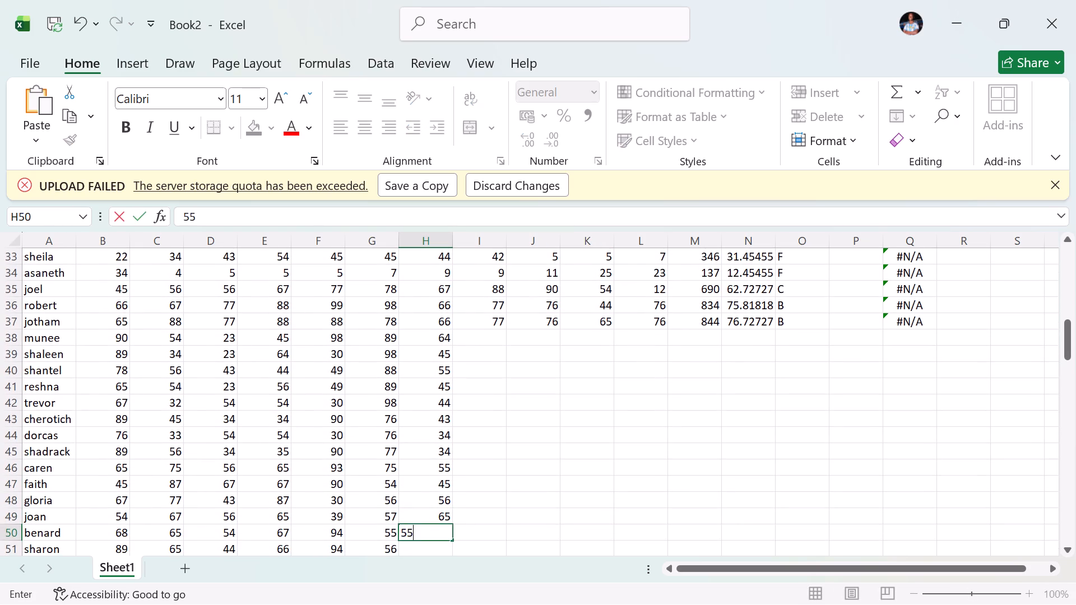
key(Return)
Enter the marks 45, 56, 66, 67 and 76 in cells H51 to H55, for the students from sharon to wanjala.
text(45)
key(Return)
text(56)
key(Return)
text(66)
key(Return)
text(67)
key(Return)
text(76)
key(Return)
Enter the marks 56, 55, 56, 66 and 76 in cells H56 to H60, for wanjala, maureen, jebiwot, kozzy and kezzy.
text(56)
key(Return)
text(55)
key(Return)
text(56)
key(Return)
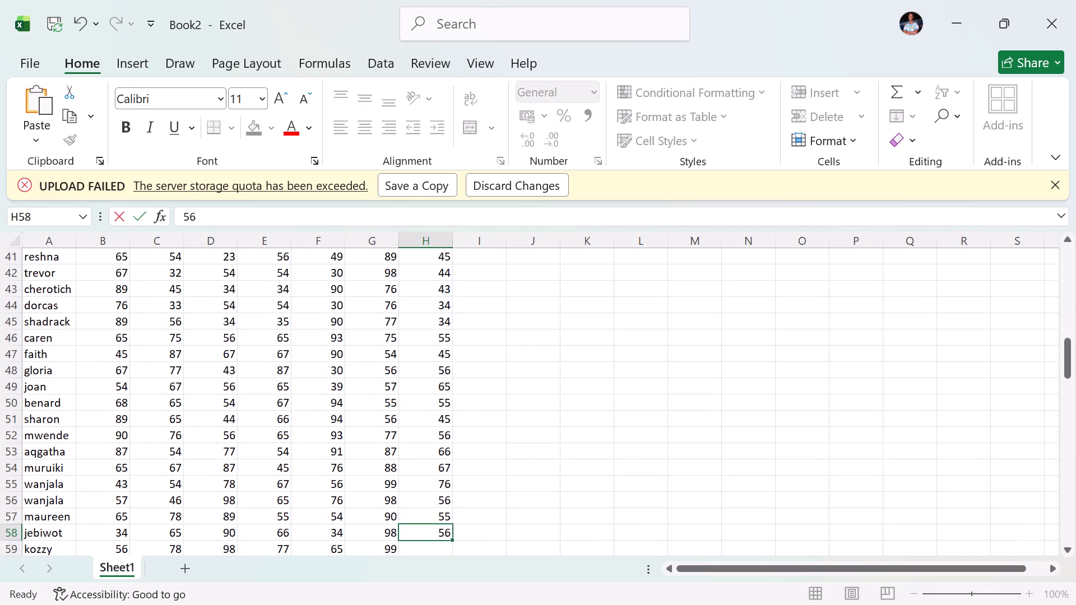
text(66)
key(Return)
text(76)
key(Return)
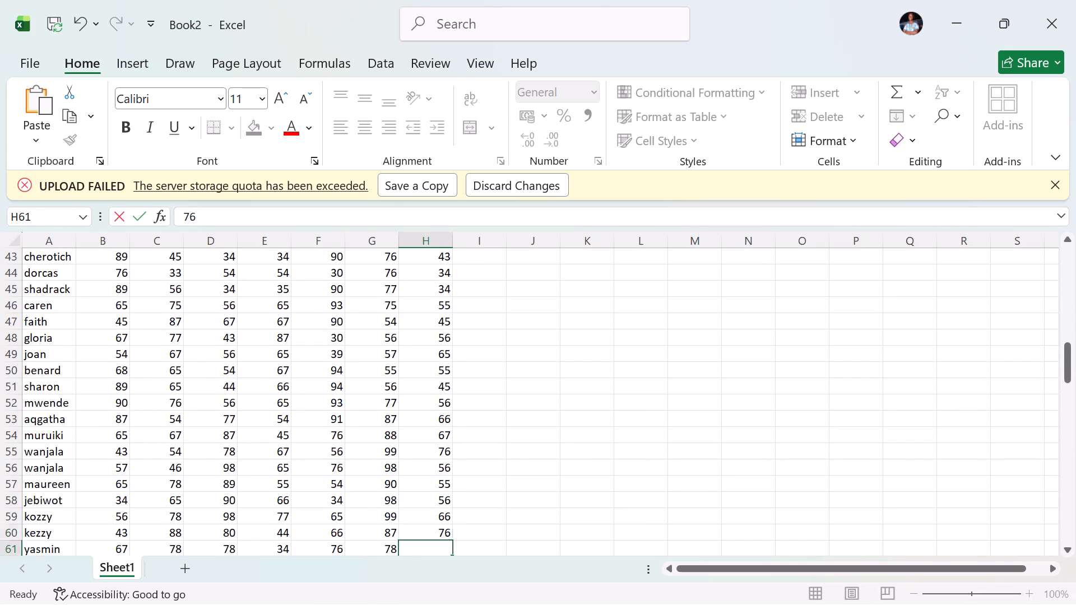
Enter the marks 67, 66, 56, 67 and 78 in cells H61 to H65, for yasmin, mogow, zanjo, peninah and sammy.
text(67)
key(Return)
text(66)
key(Return)
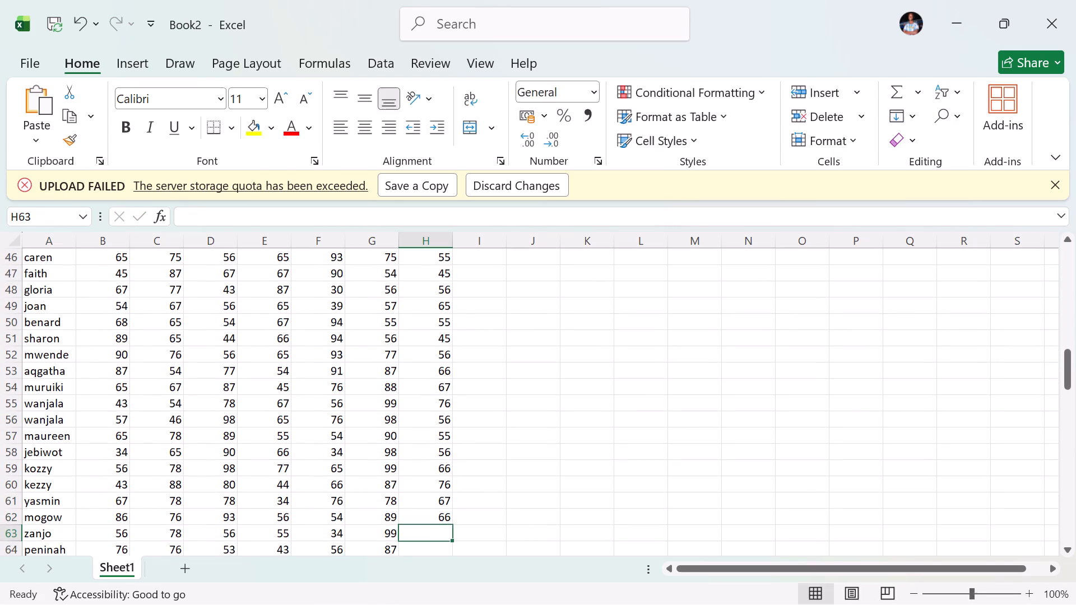
text(56)
key(Return)
text(67)
key(Return)
text(78)
key(Return)
Enter the marks 88, 87, 78, 88 and 76 in cells H66 to H70, for githinji, gitaun, parwesa, chonjino and susan.
text(88)
key(Return)
text(87)
key(Return)
text(78)
key(Return)
text(88)
key(Return)
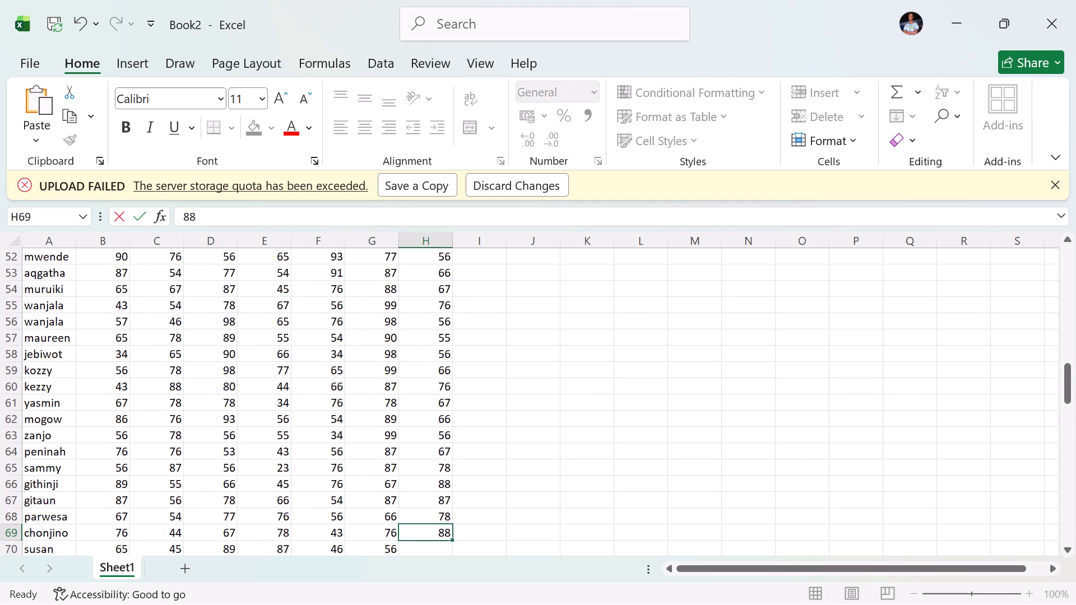
text(76)
key(Return)
Enter the marks 78, 76, 55, 67 and 76 in cells H71 to H75, for gally, gael, chepkite, trizah and kanda.
text(78)
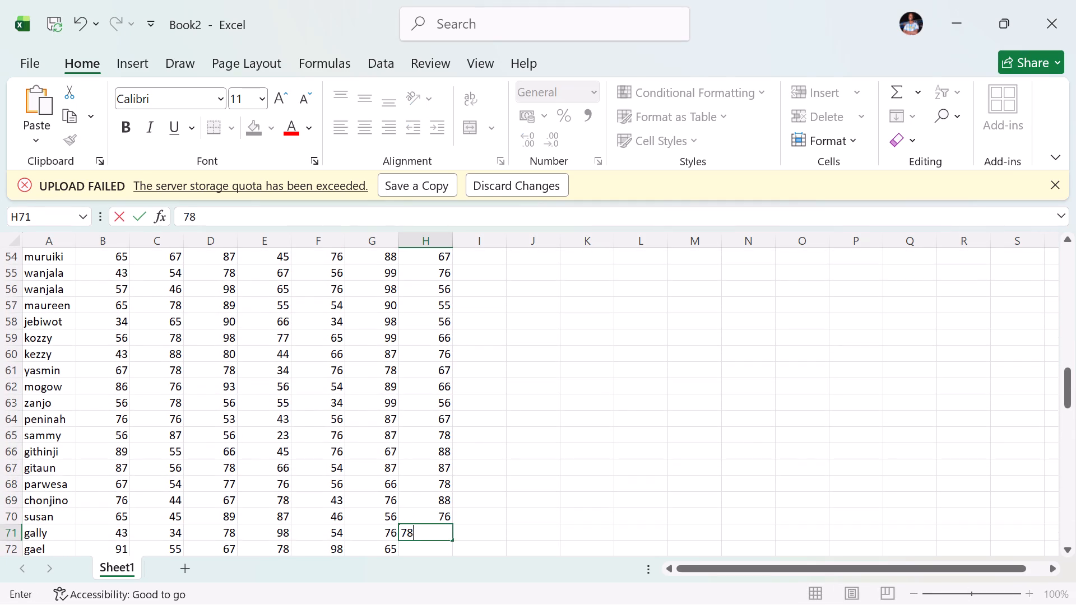
key(Return)
text(76)
key(Return)
text(55)
key(Return)
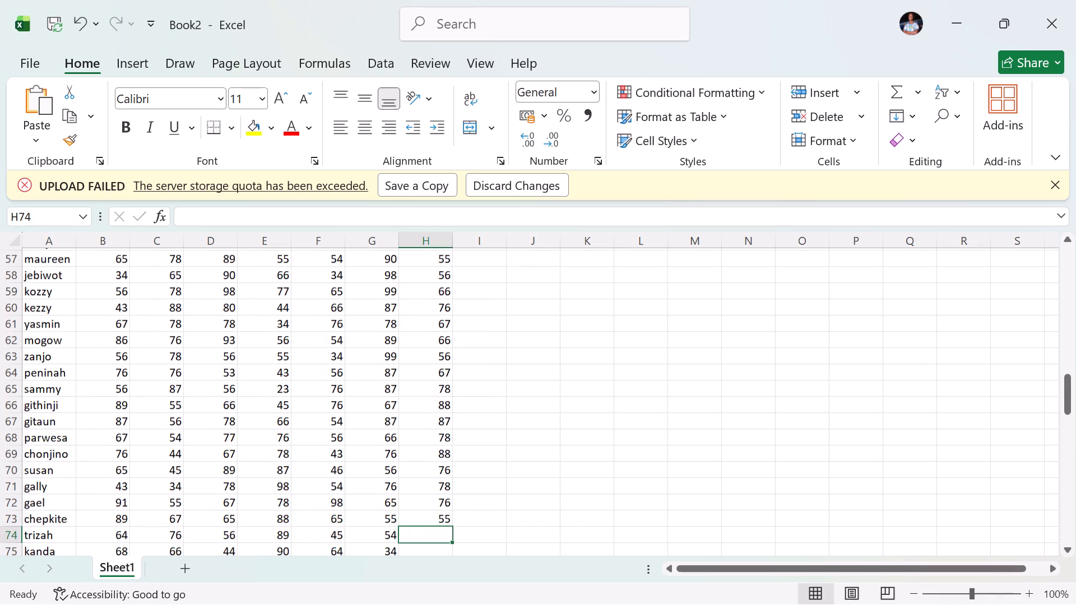
text(67)
key(Return)
text(76)
key(Return)
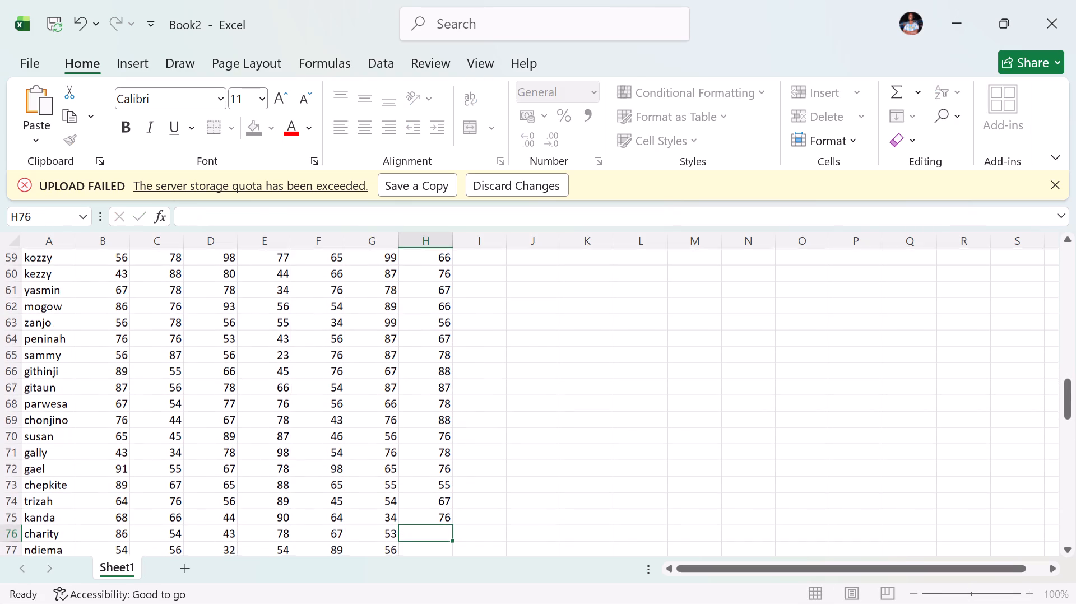
Enter the marks 55, 56, 56, 76 and 55 in cells H76 to H80, for charity, ndiema, wanjala, joy and nekesa.
text(55)
key(Return)
text(56)
key(Return)
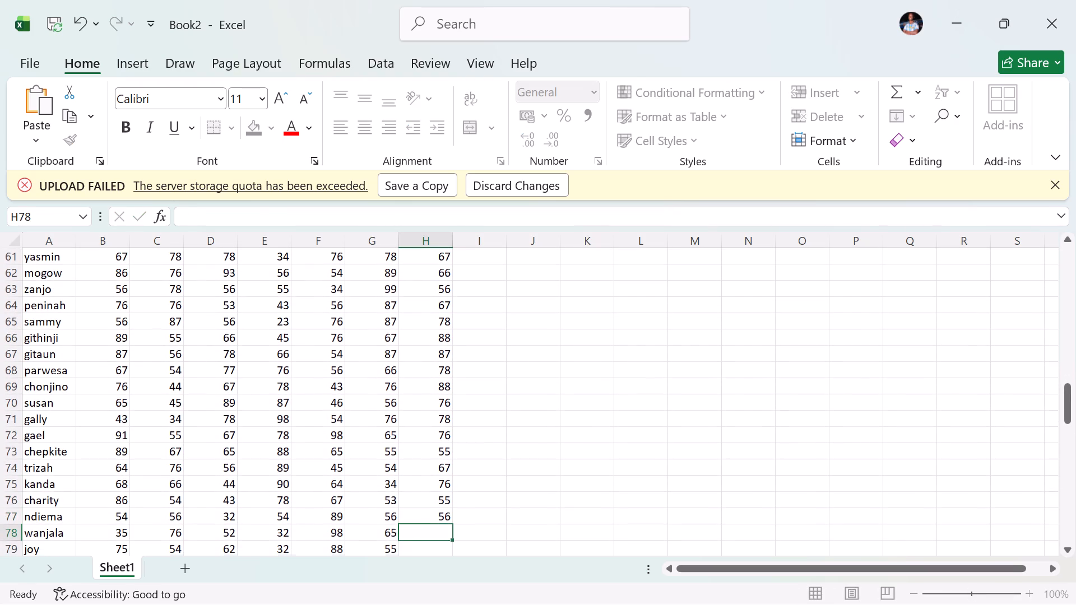
text(56)
key(Return)
text(76)
key(Return)
text(55)
key(Return)
Enter the marks 67, 66, 46, 55 and 56 in cells H81 to H85, for the students from martin to cheptani.
text(67)
key(Return)
text(66)
key(Return)
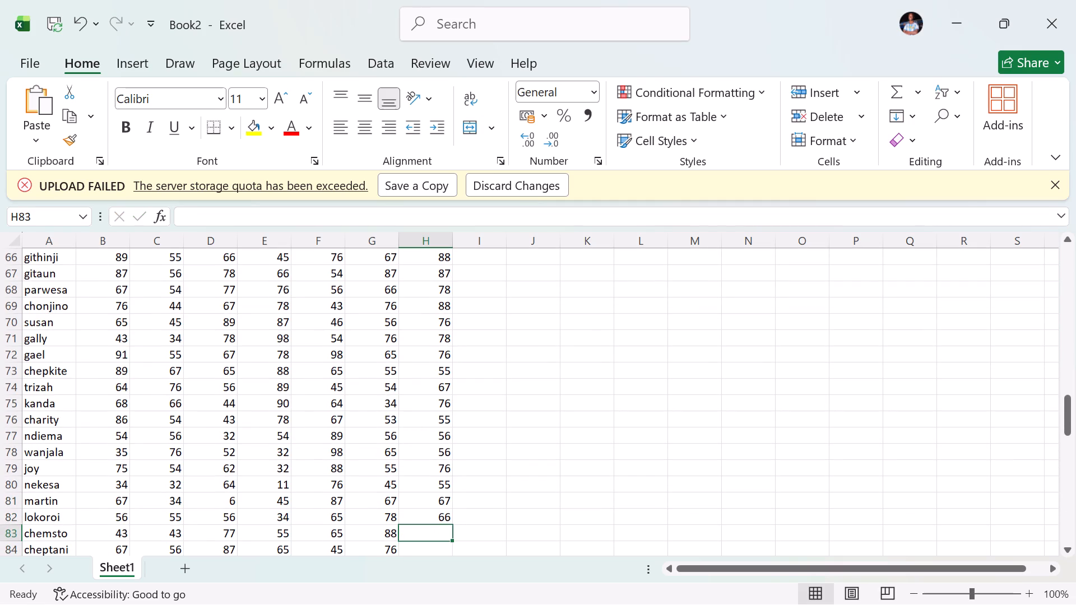
text(46)
key(Return)
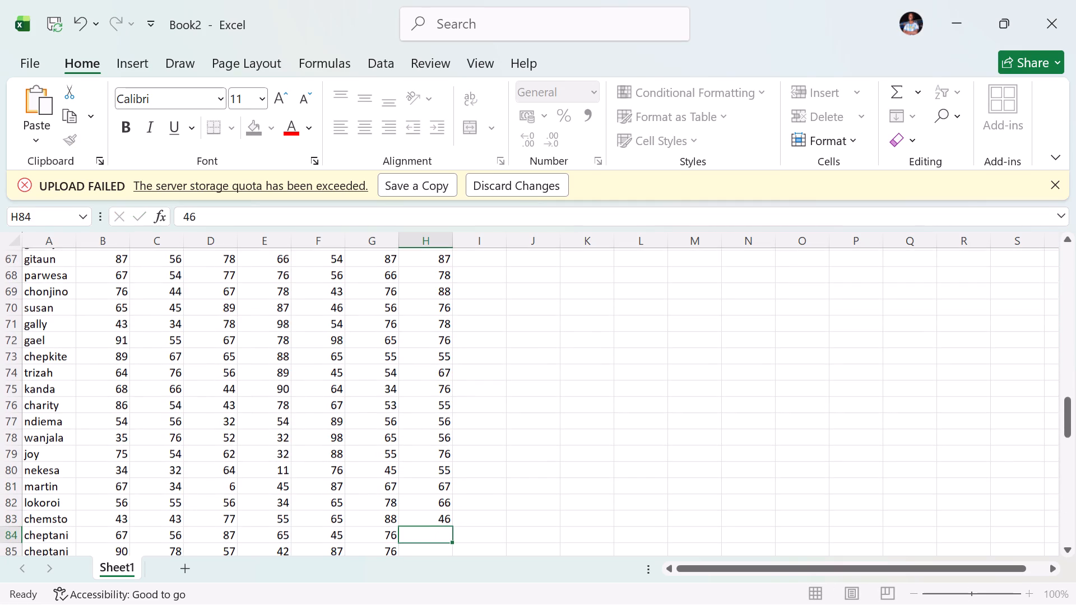
text(55)
key(Return)
text(56)
key(Return)
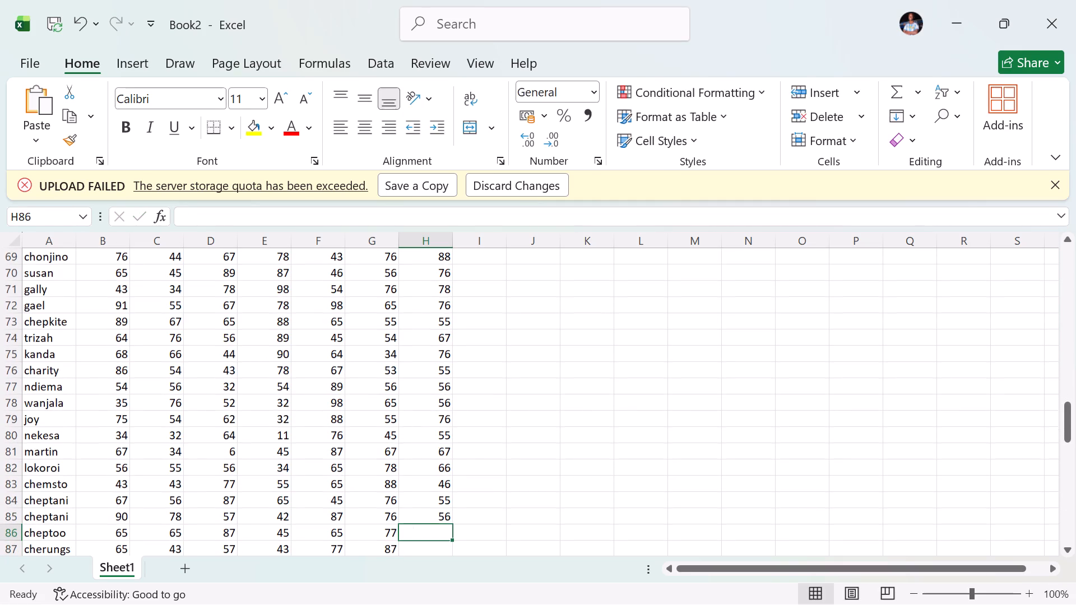
Enter the marks 67, 78, 87, 66 and 67 in cells H86 to H90, for the students from cheptoo to cheptani.
text(67)
key(Return)
text(78)
key(Return)
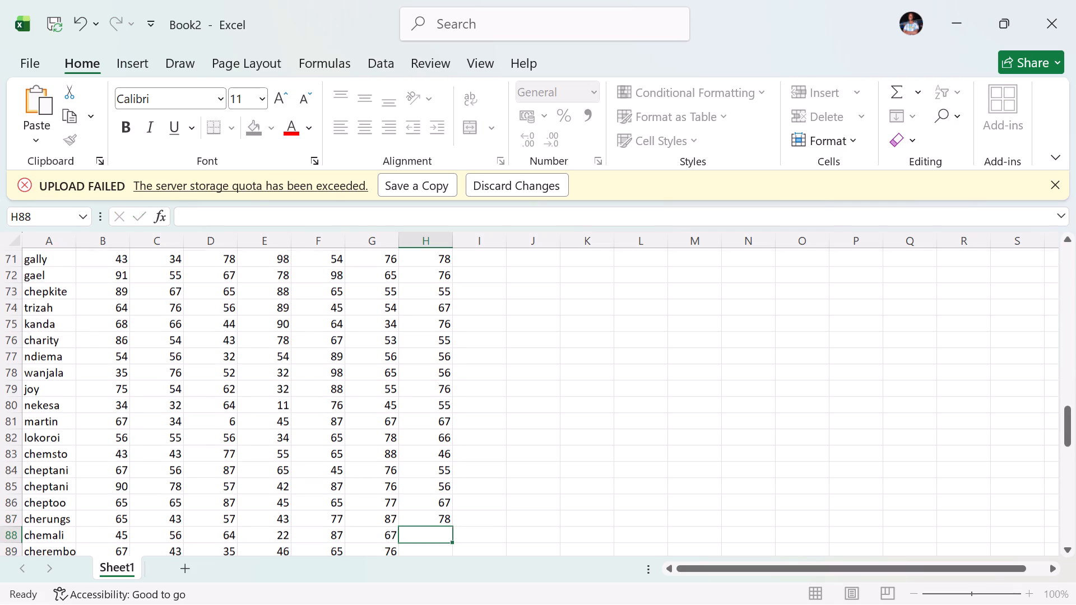
text(87)
key(Return)
text(66)
key(Return)
text(67)
key(Return)
Enter the marks 78, 76, 55, 67 and 78 in cells H91 to H95, for kelvin, kemboi, korir, kirop and wako.
text(78)
key(Return)
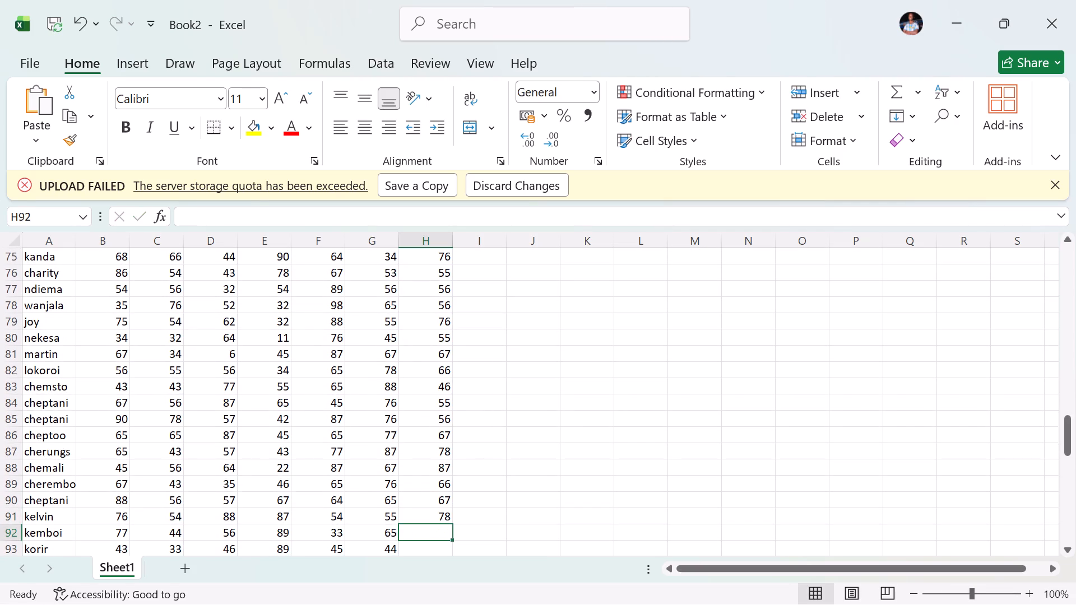
text(76)
key(Return)
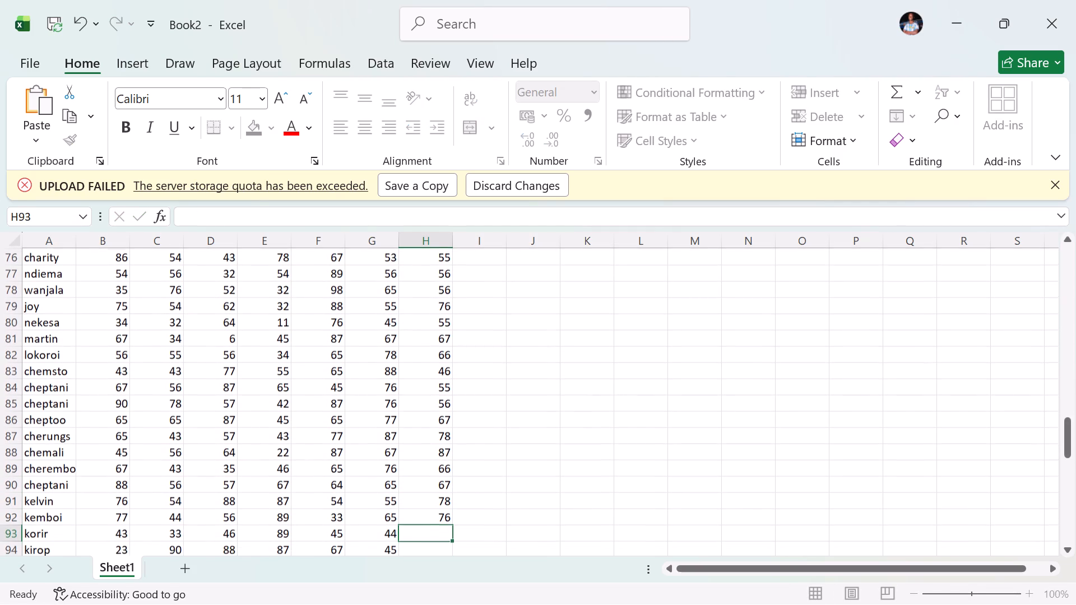
text(55)
key(Return)
text(67)
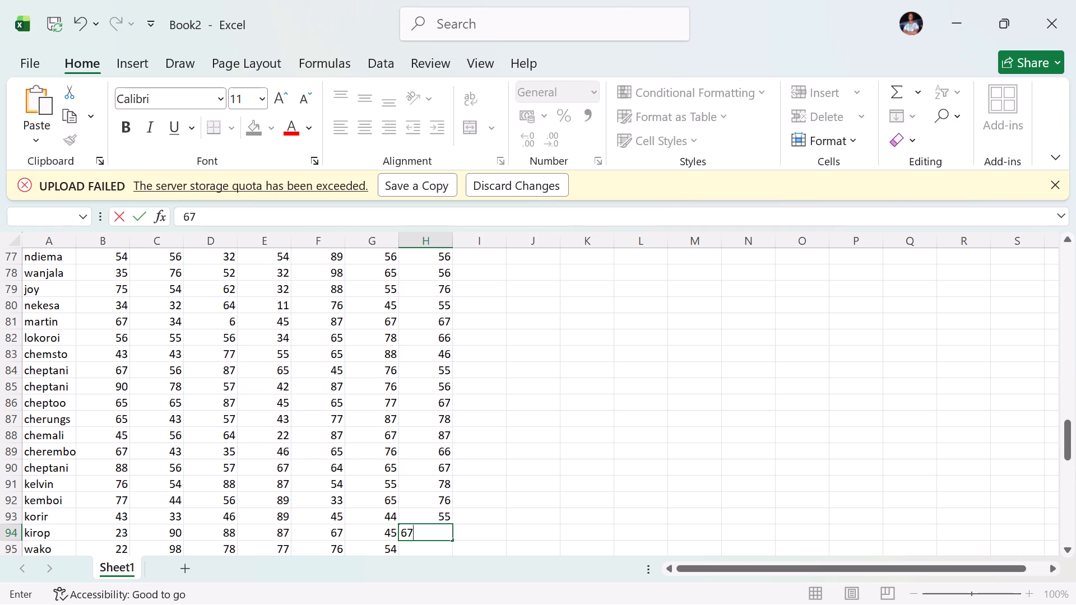
key(Return)
text(78)
key(Return)
Enter the marks 76, 78, 77, 76 and 65 in cells H96 to H100, for jeremiah, shalbei, chokinda, joyline and nancy.
text(76)
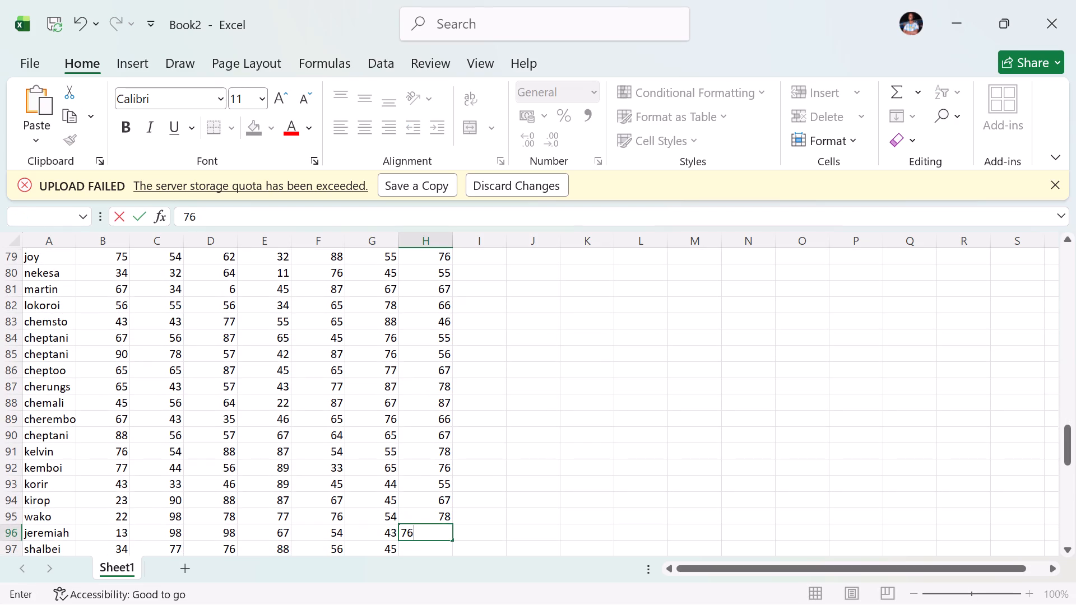
key(Return)
key(7)
key(8)
key(Return)
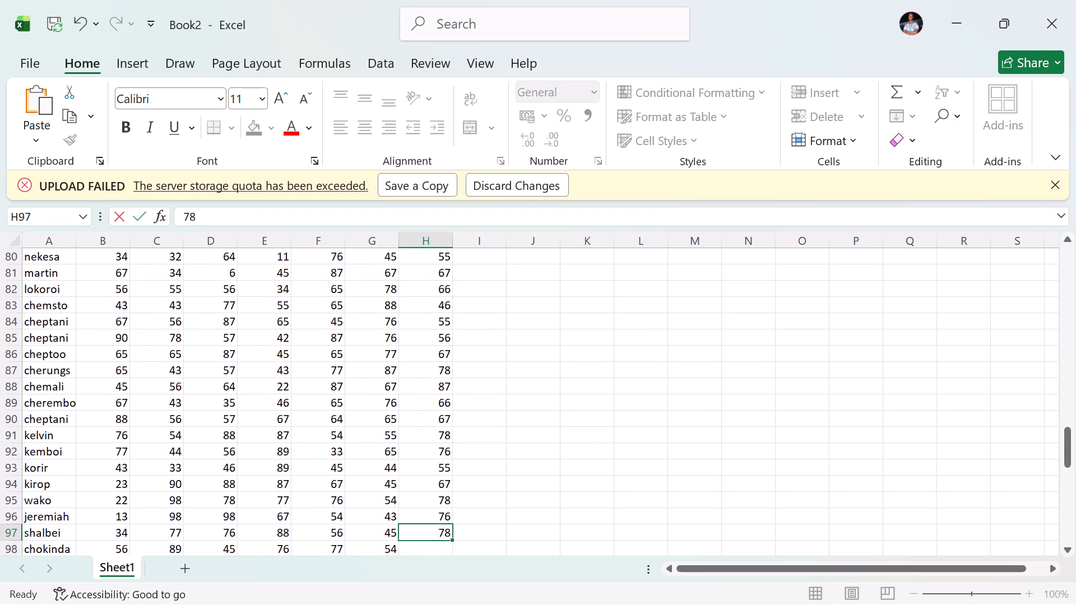
text(77)
key(Return)
text(76)
key(Return)
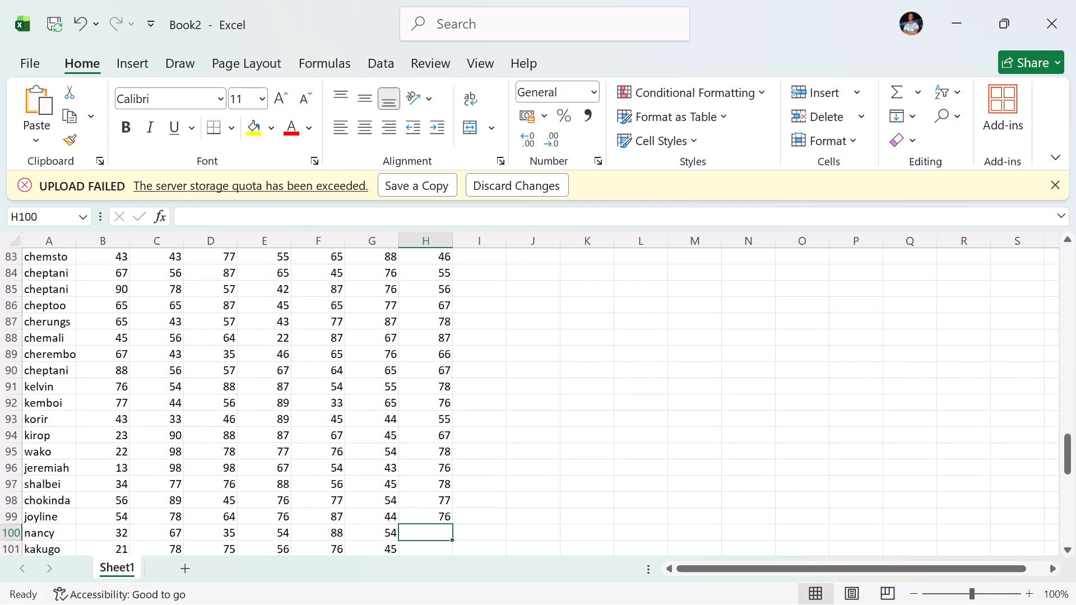
text(65)
key(Return)
Enter the marks 54, 45, 44, 43 and 34 in cells H101 to H105, for kakugo, susan, jane, charlene and rose.
text(54)
key(Return)
text(45)
key(Return)
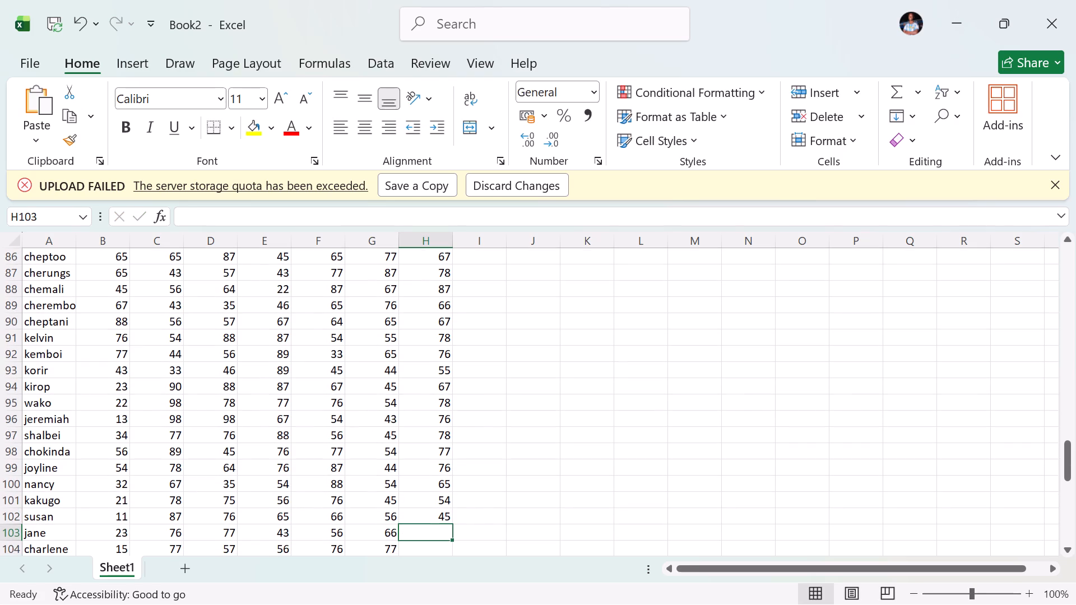
text(44)
key(Return)
text(43)
key(Return)
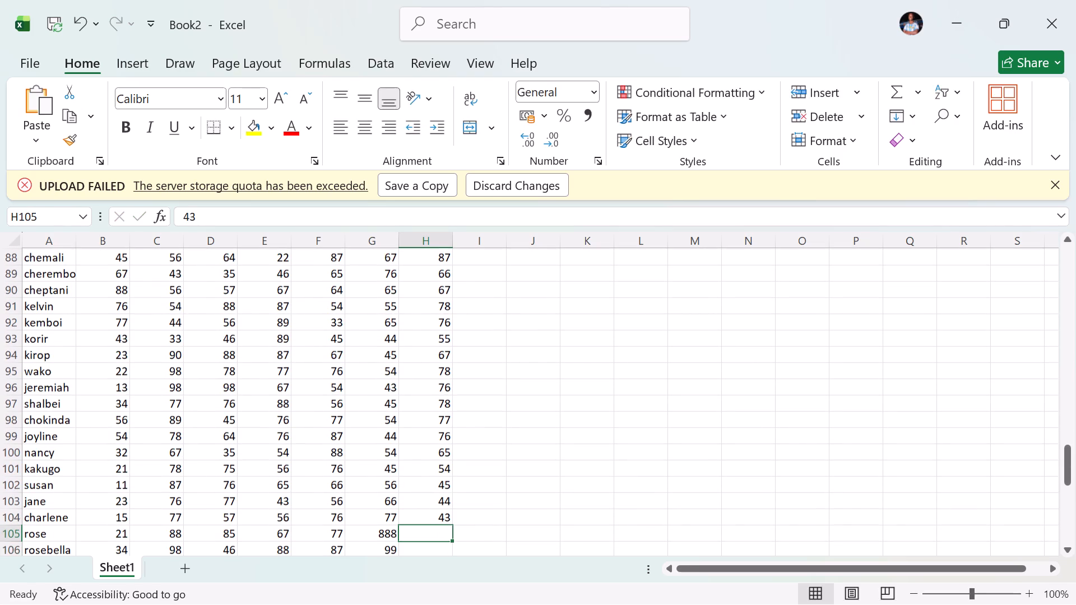
text(34)
key(Return)
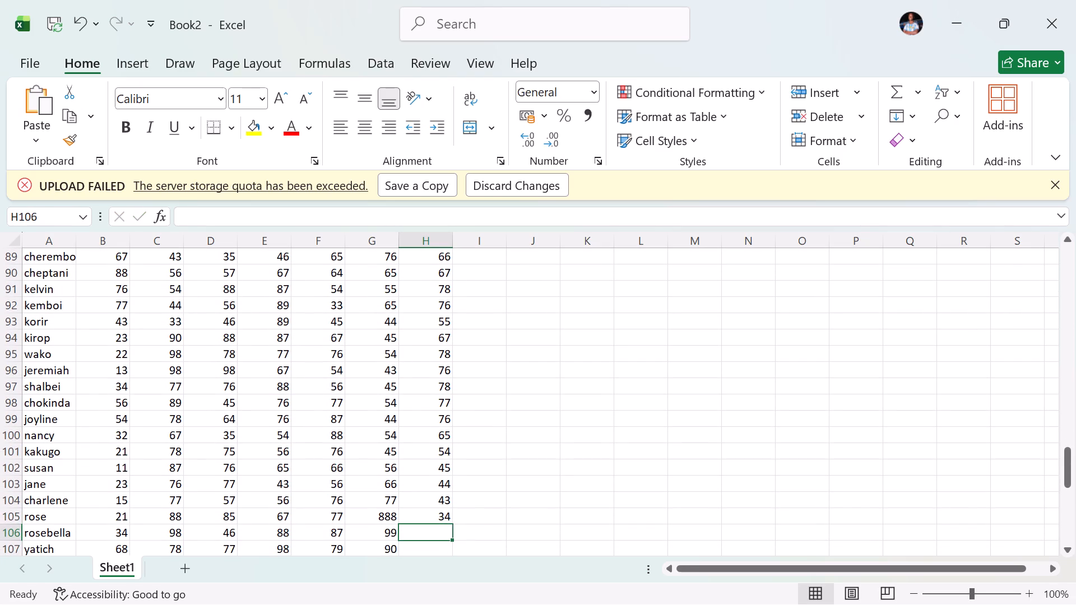
Correct rose's mark in cell G105 to 88 and return to cell H106.
click(387, 513)
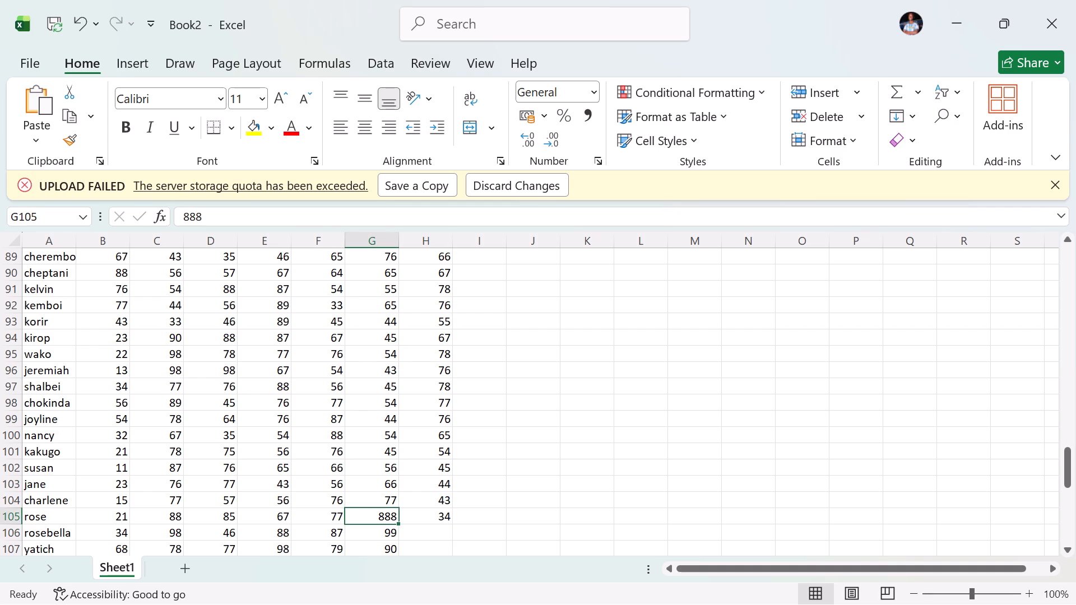
text(88)
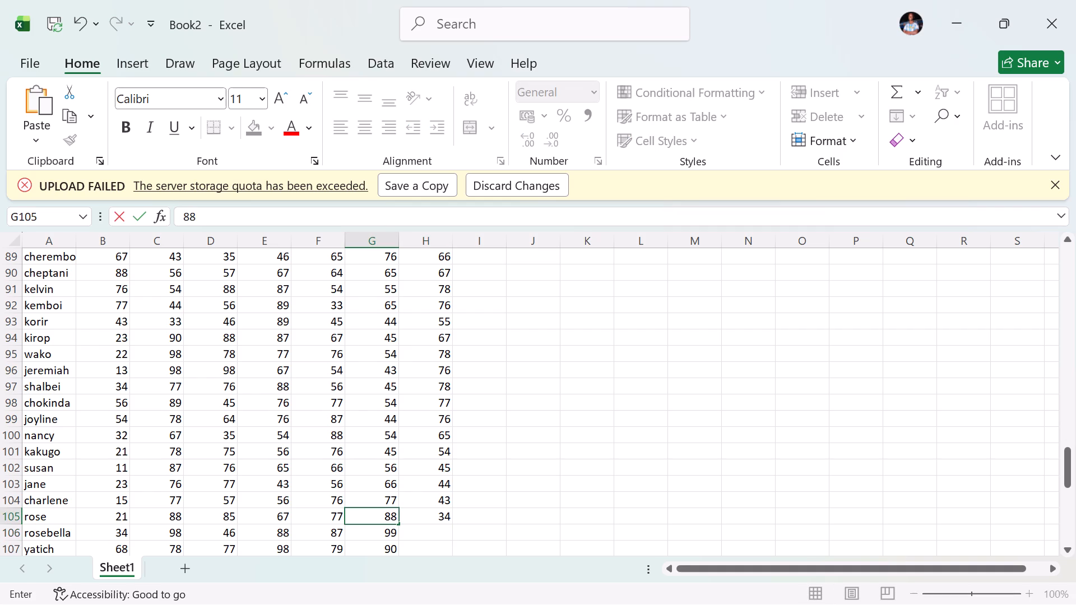
click(437, 536)
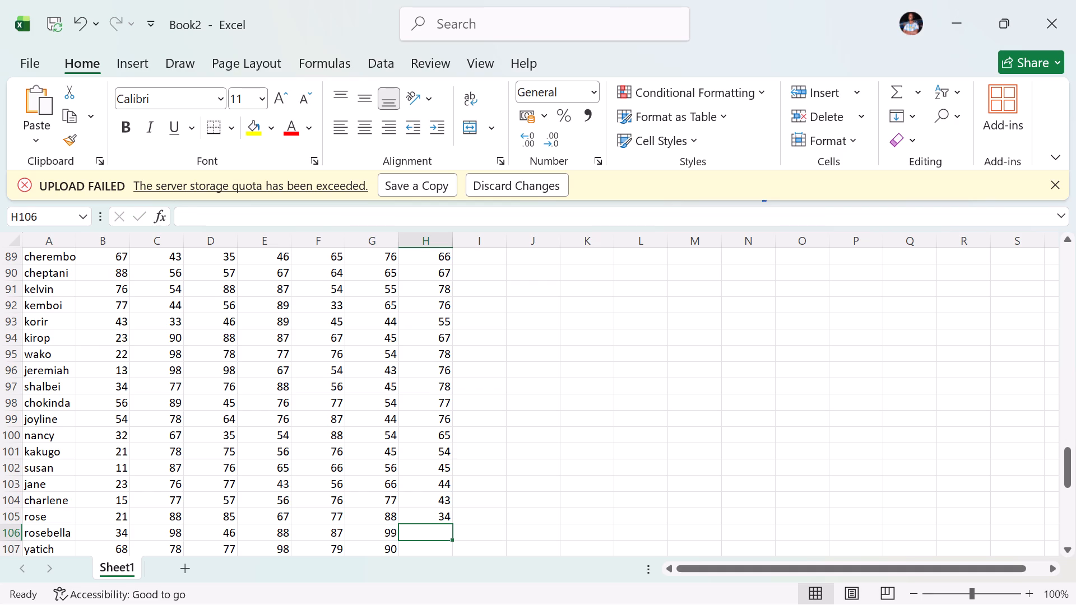
Enter the marks 64, 46, 66, 64 and 67 in cells H106 to H110, for the students from rosebella to faith.
text(64)
key(Return)
text(46)
key(Return)
text(66)
key(Return)
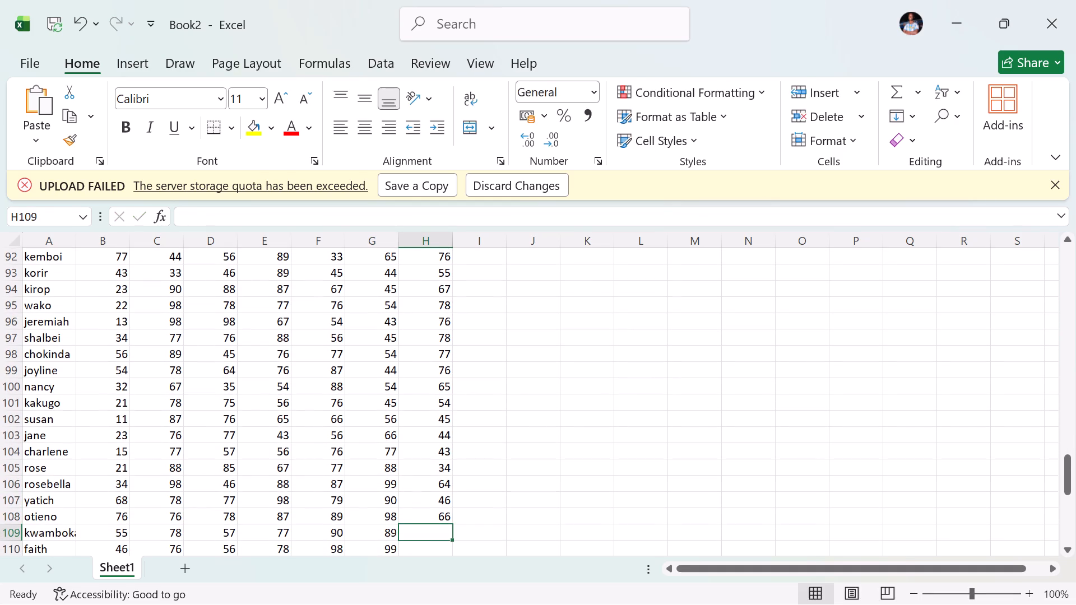
text(64)
key(Return)
text(67)
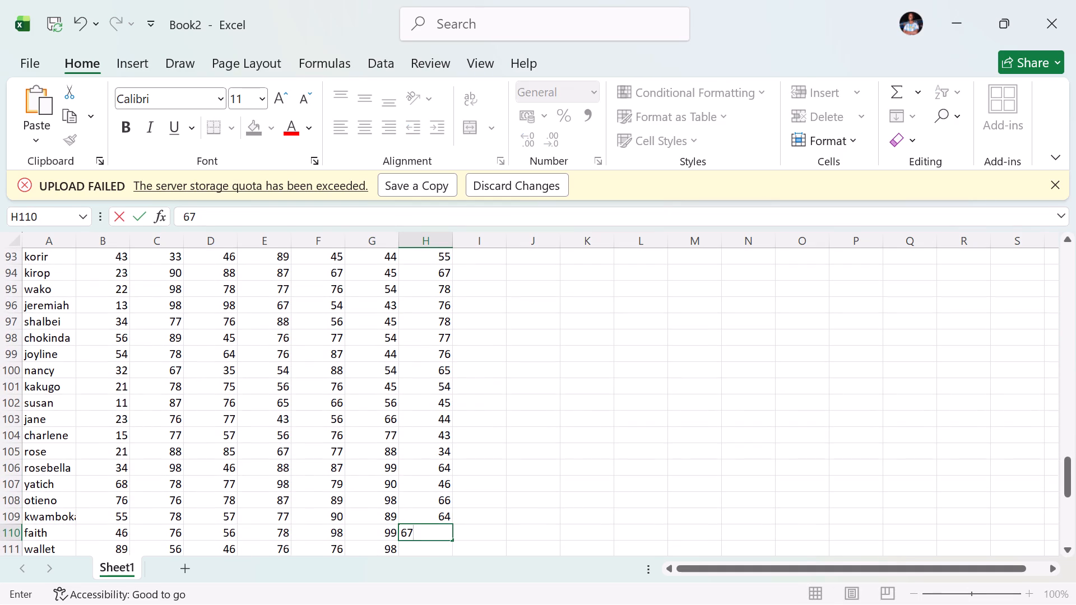
key(Return)
Enter the marks 76, 78, 76, 78 and 67 in cells H111 to H115, for wallet, emily, emmy, abigael and brayoo.
text(76)
key(Return)
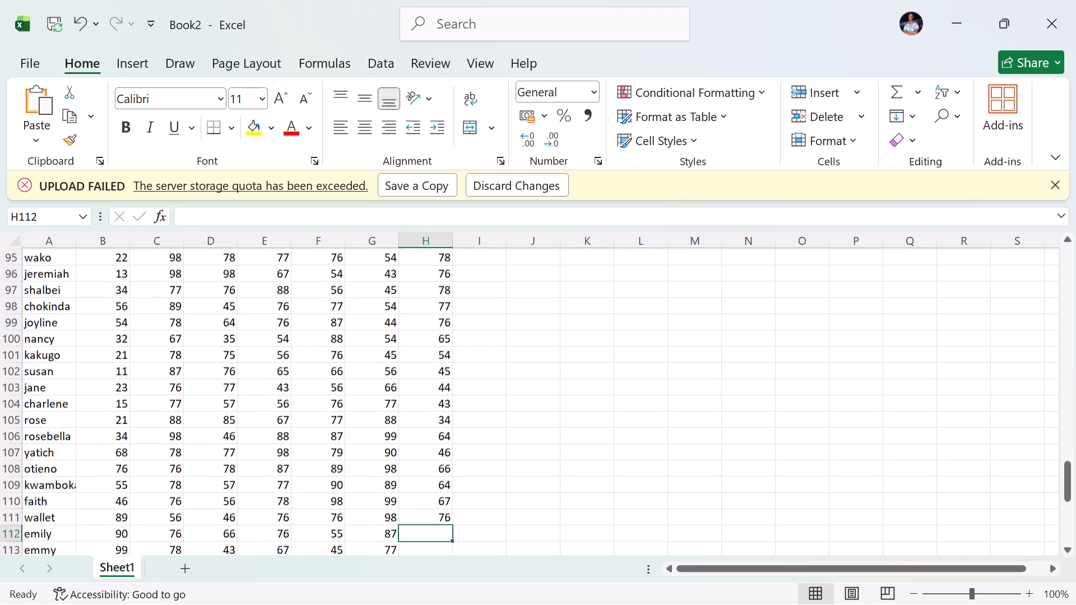
text(78)
key(Return)
text(76)
key(Return)
text(78)
key(Return)
text(67)
key(Return)
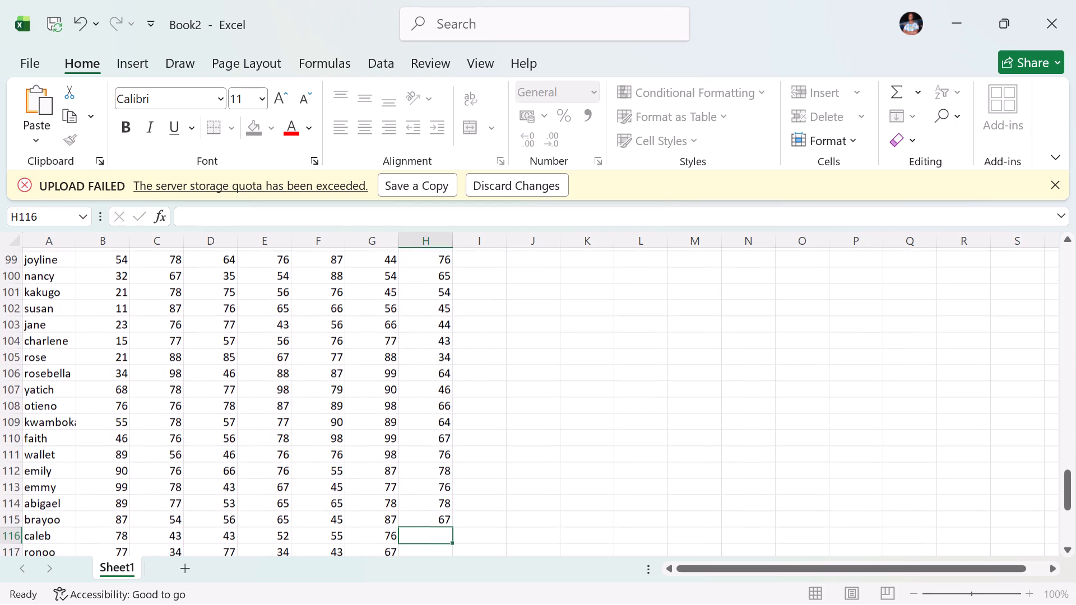
Enter the marks 67, 65, 67, 46, 67 and 778 in cells H116 to H121, for the students from caleb to elias.
key(6)
key(7)
key(Return)
text(65)
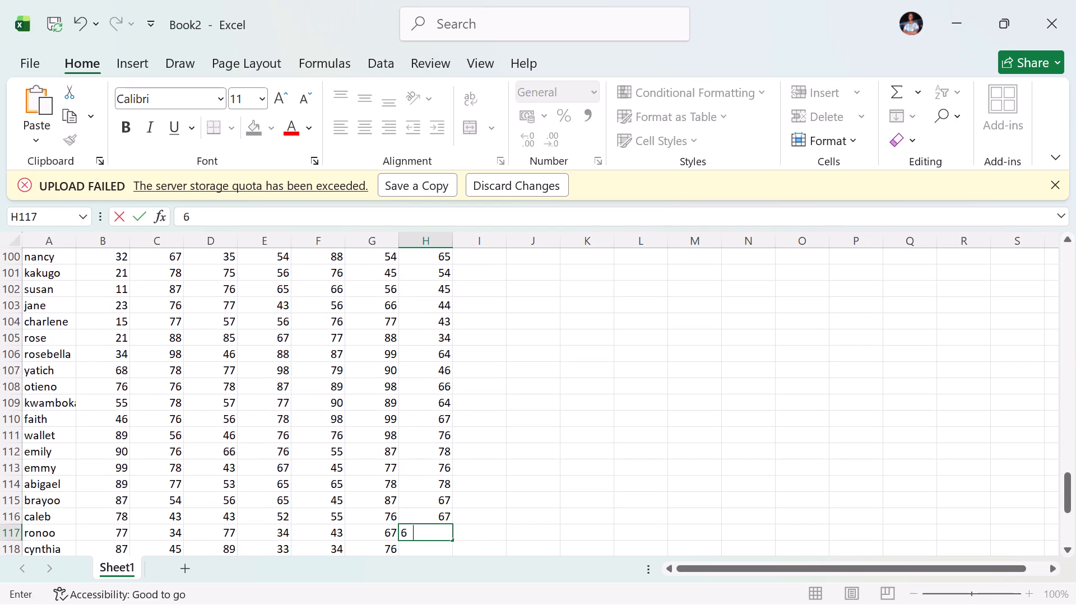
key(Return)
text(67)
key(Return)
text(46)
key(Return)
text(67)
key(Return)
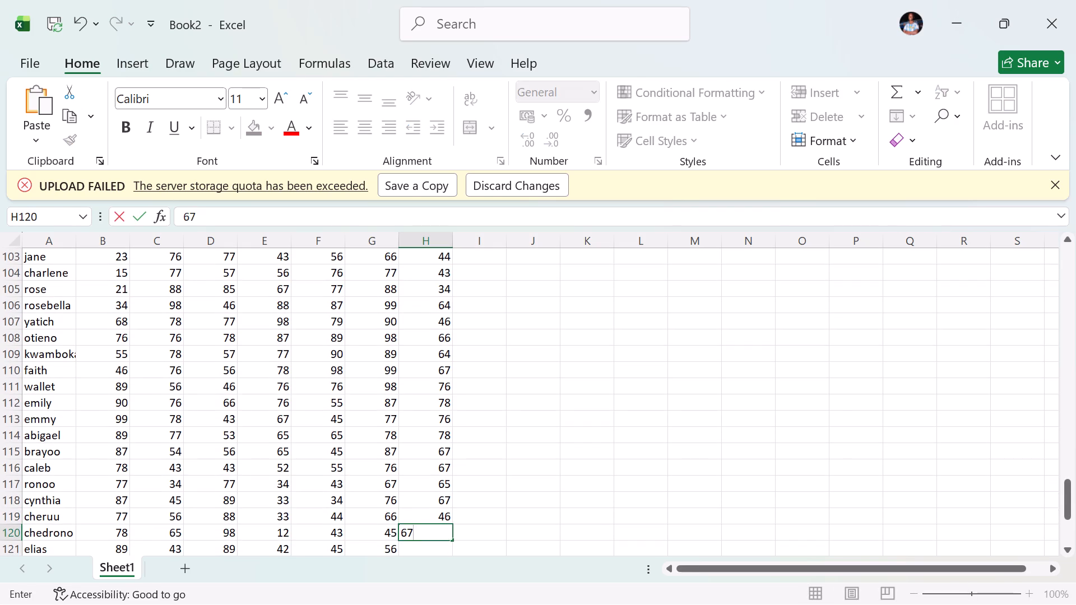
text(778)
key(Return)
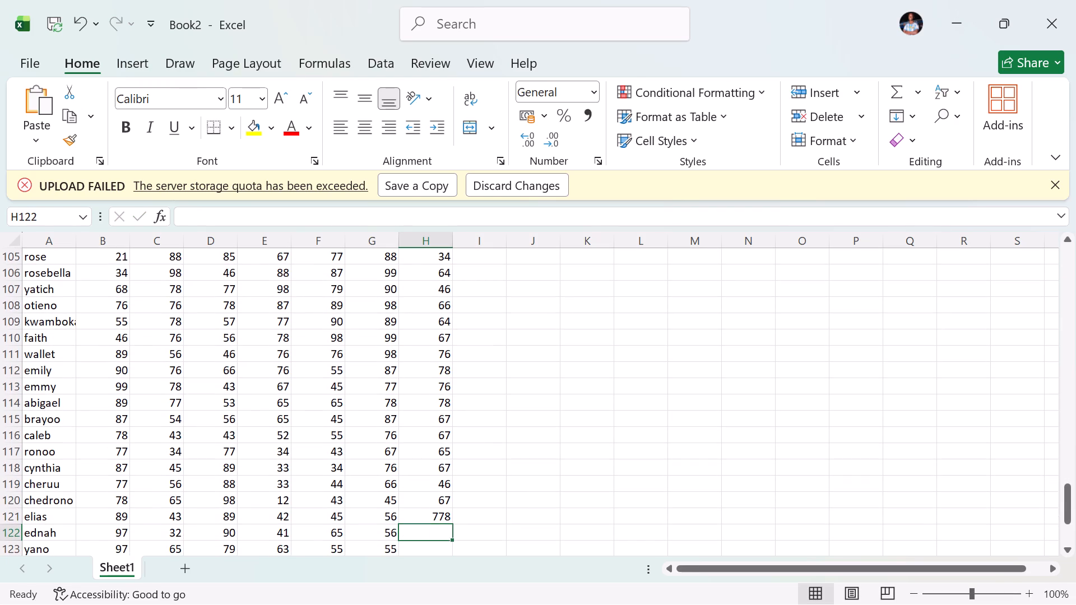
Correct elias's mark in cell H121 to 77.
click(437, 514)
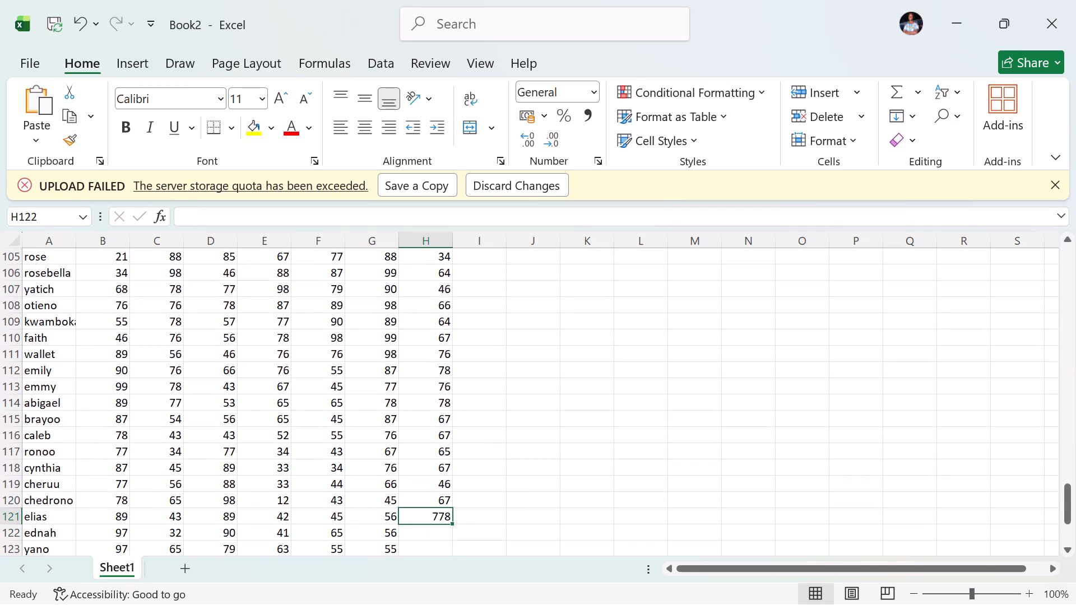
text(77)
key(Return)
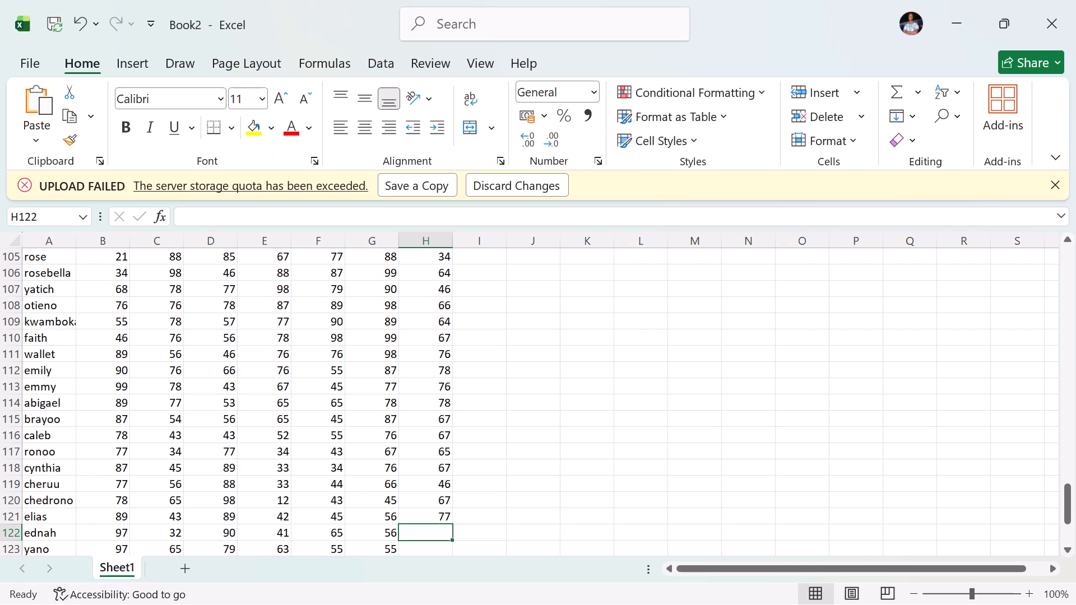
Enter the marks 67, 67 and 656 in cells H122 to H124, for ednah, yano and benard.
text(67)
key(Return)
text(67)
key(Return)
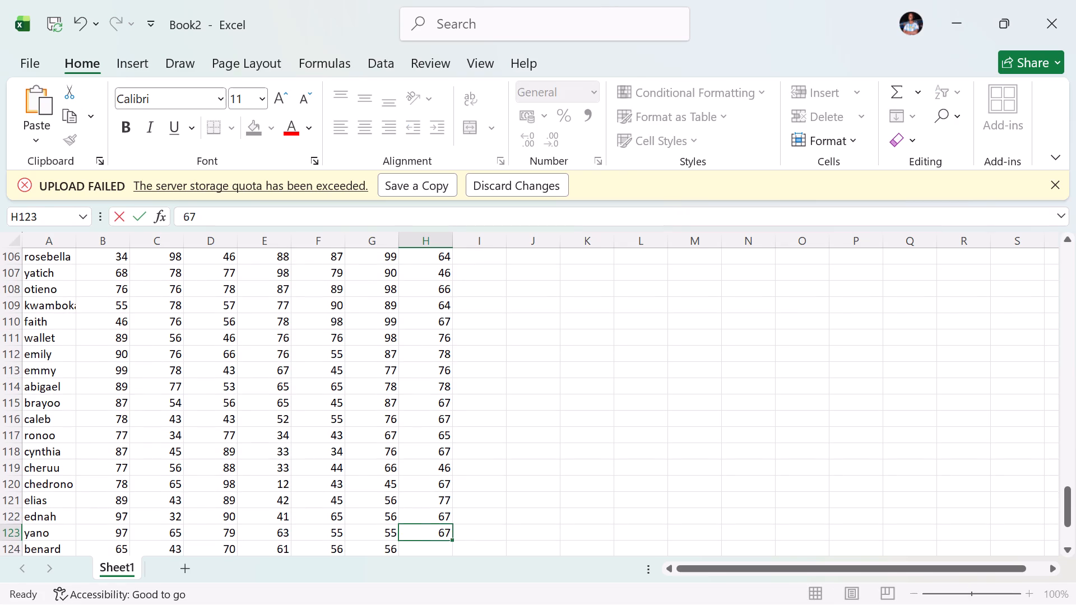
text(656)
key(Return)
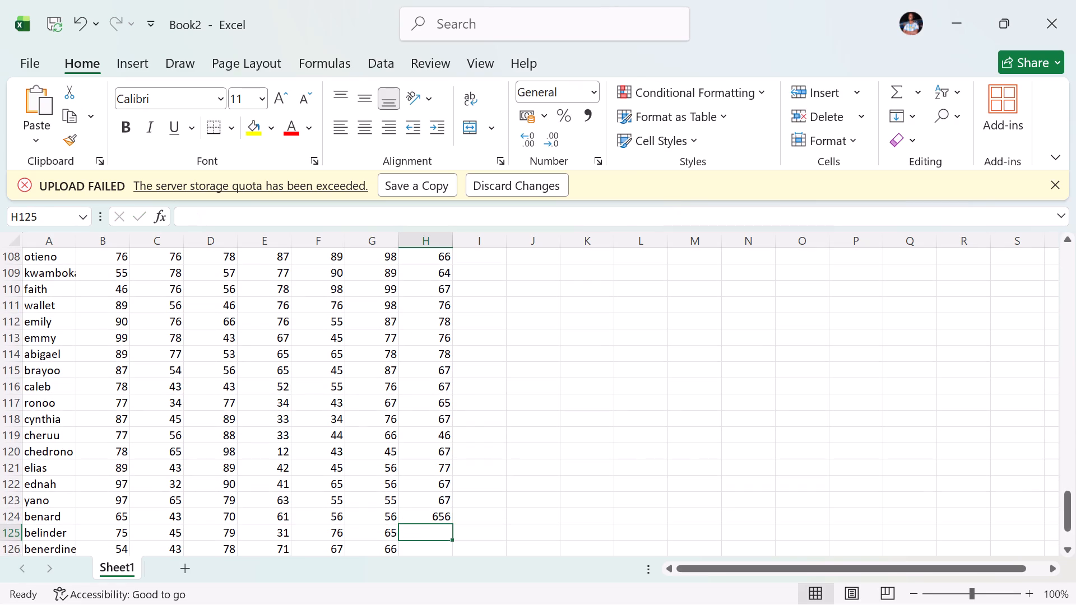
Correct benard's mark in cell H124 to 65.
click(437, 518)
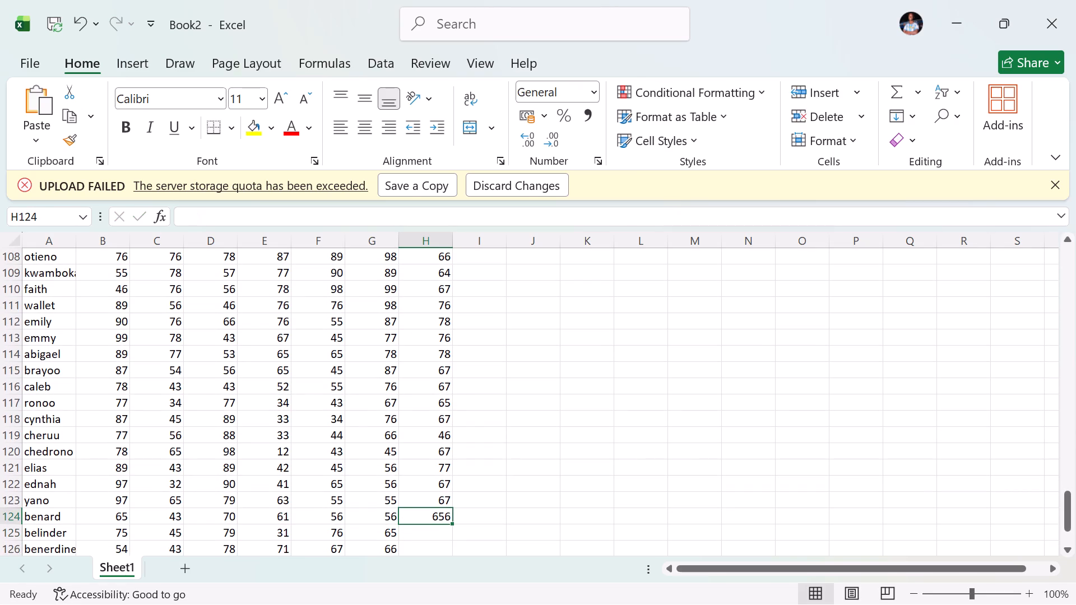
text(65)
key(Return)
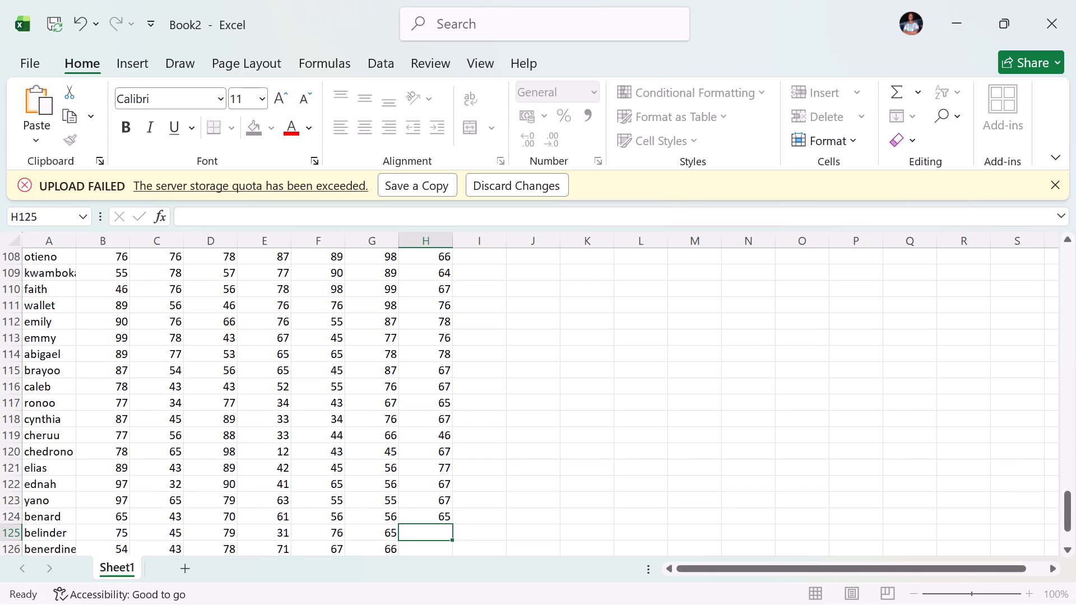
Enter the marks 56, 77, 78, 87, 76 and 65 in cells H125 to H130, for the students from belinder to limanyang.
text(56)
key(Return)
text(77)
key(Return)
text(78)
key(Return)
text(87)
key(Return)
text(76)
key(Return)
text(65)
key(Return)
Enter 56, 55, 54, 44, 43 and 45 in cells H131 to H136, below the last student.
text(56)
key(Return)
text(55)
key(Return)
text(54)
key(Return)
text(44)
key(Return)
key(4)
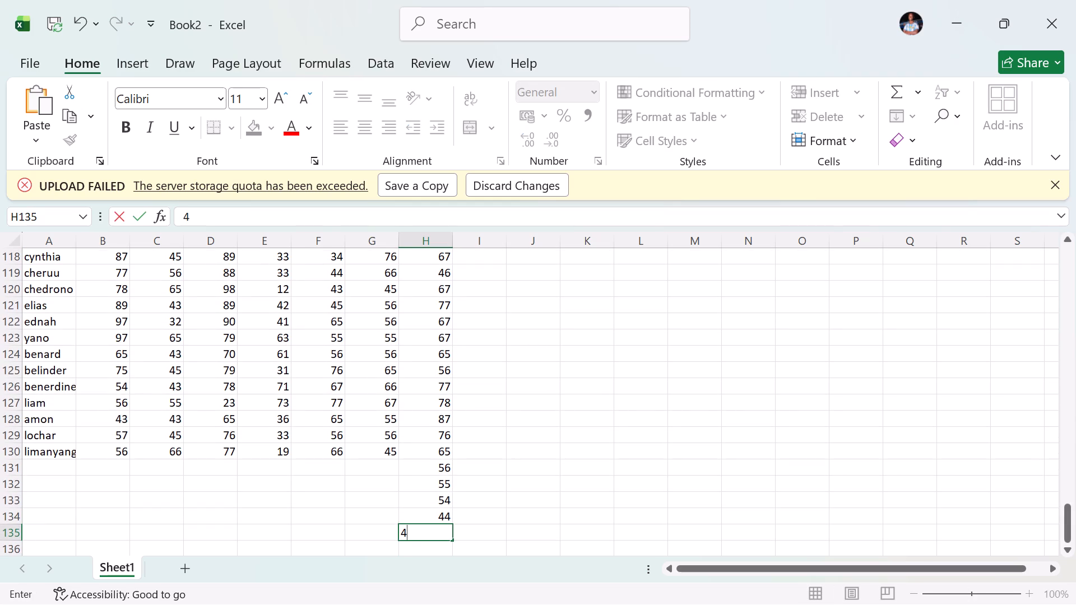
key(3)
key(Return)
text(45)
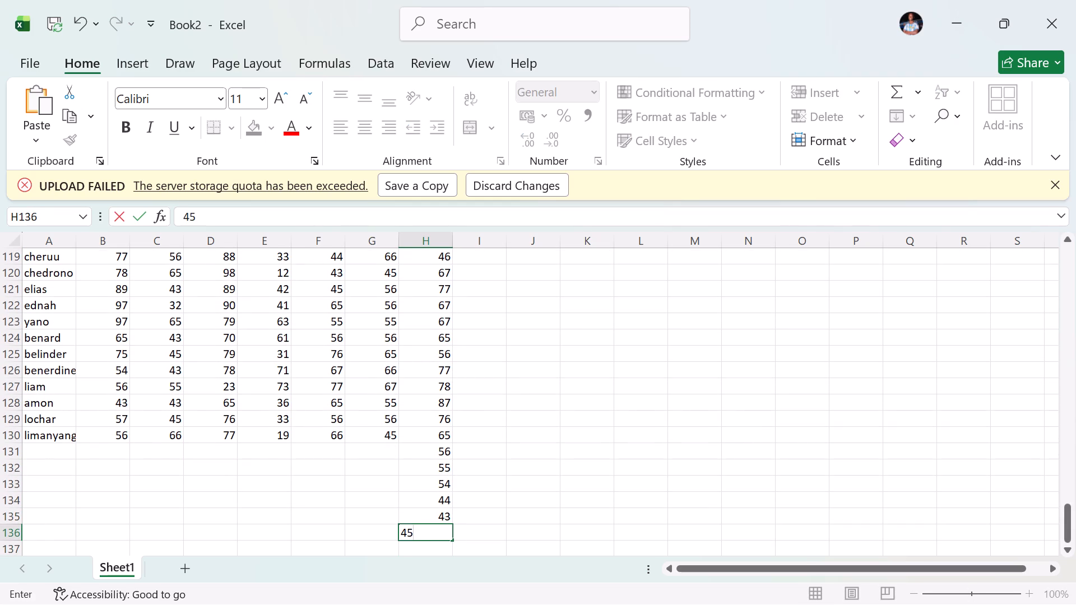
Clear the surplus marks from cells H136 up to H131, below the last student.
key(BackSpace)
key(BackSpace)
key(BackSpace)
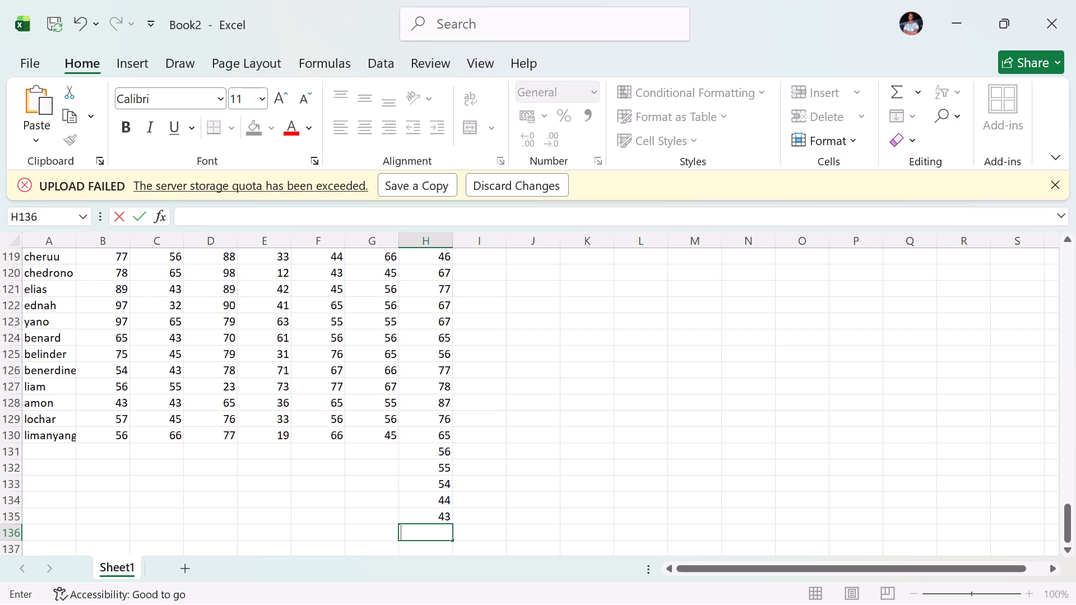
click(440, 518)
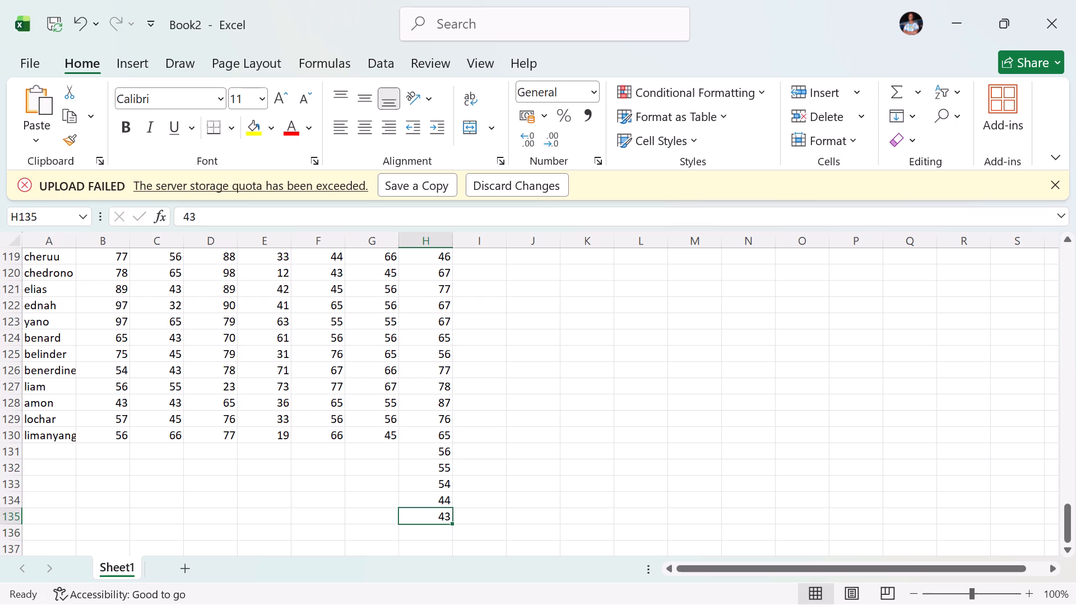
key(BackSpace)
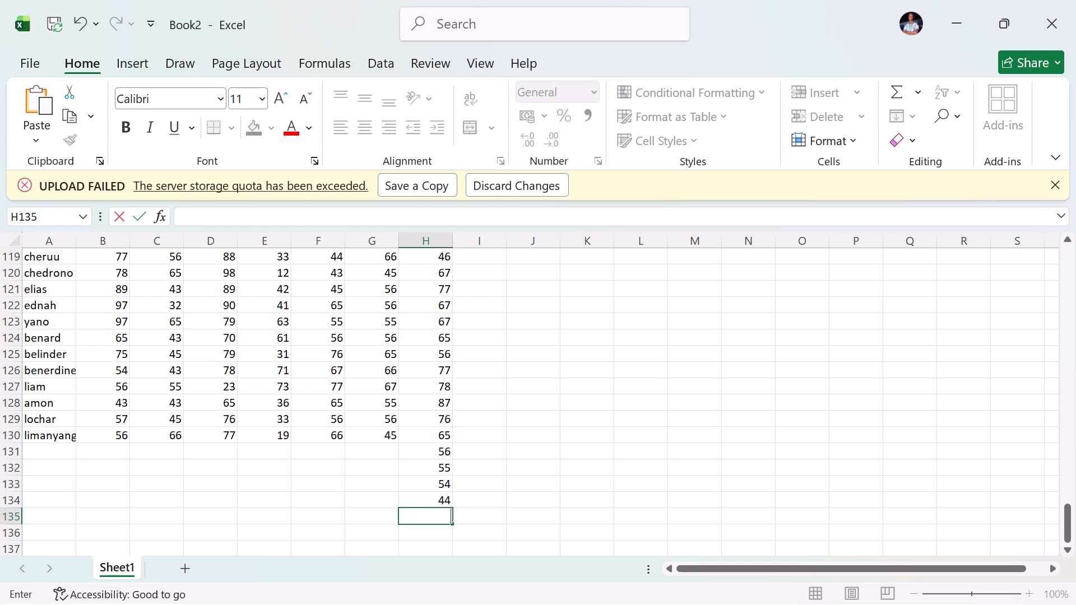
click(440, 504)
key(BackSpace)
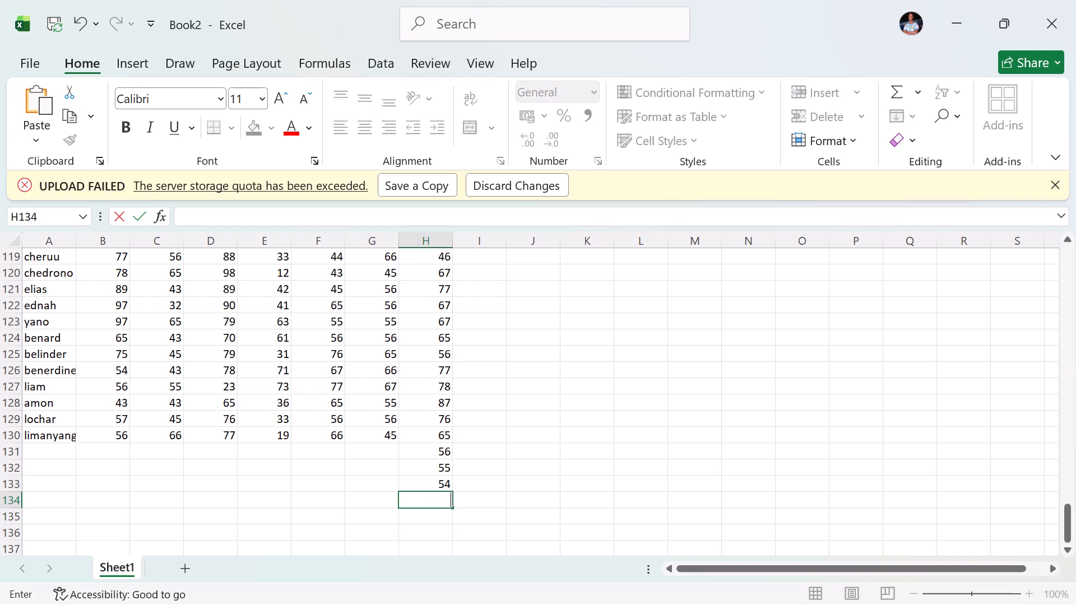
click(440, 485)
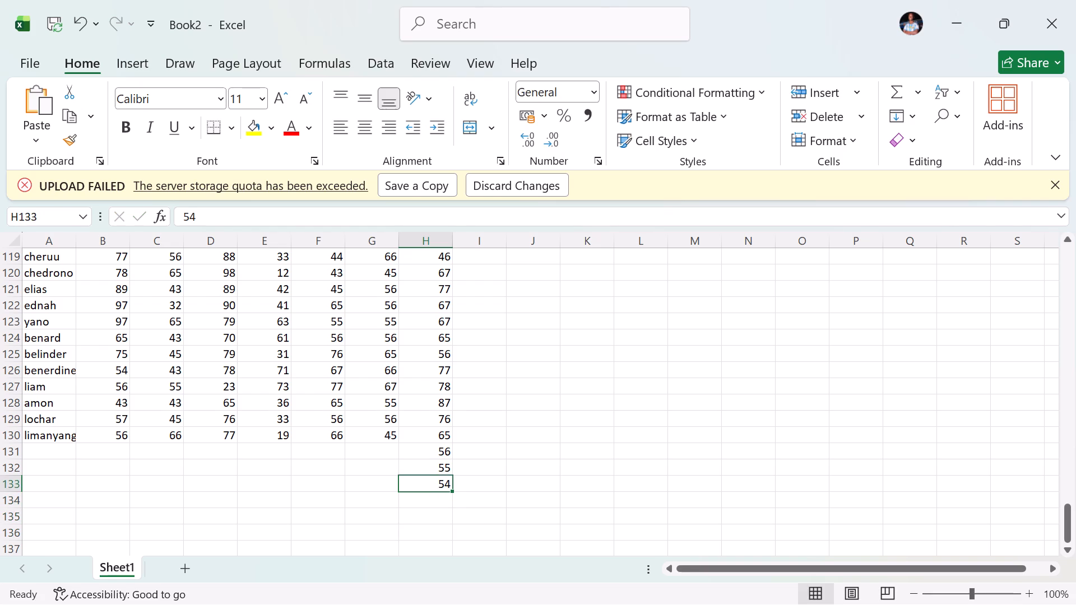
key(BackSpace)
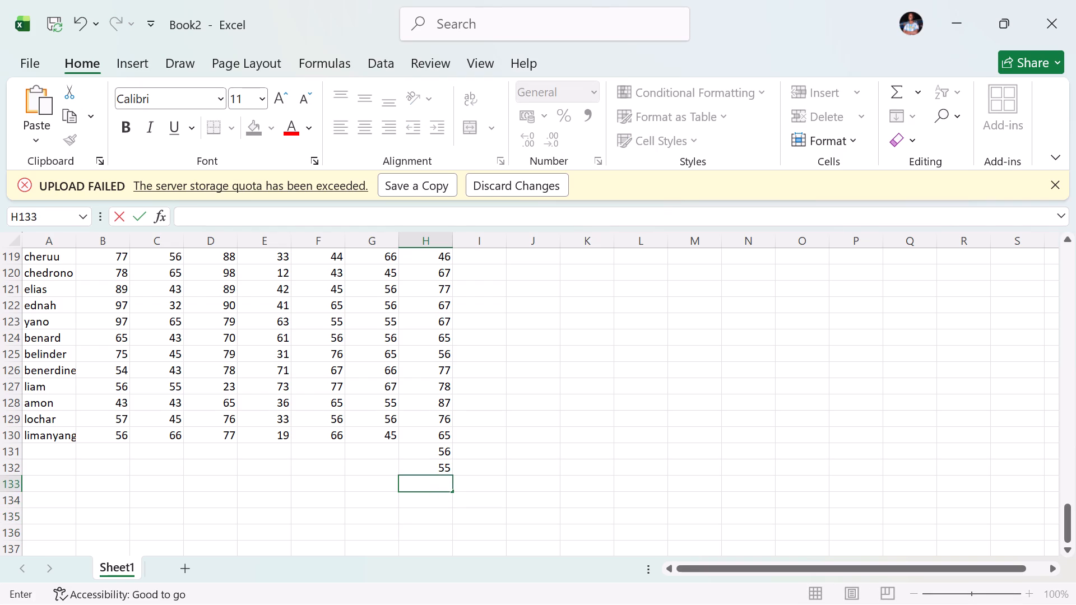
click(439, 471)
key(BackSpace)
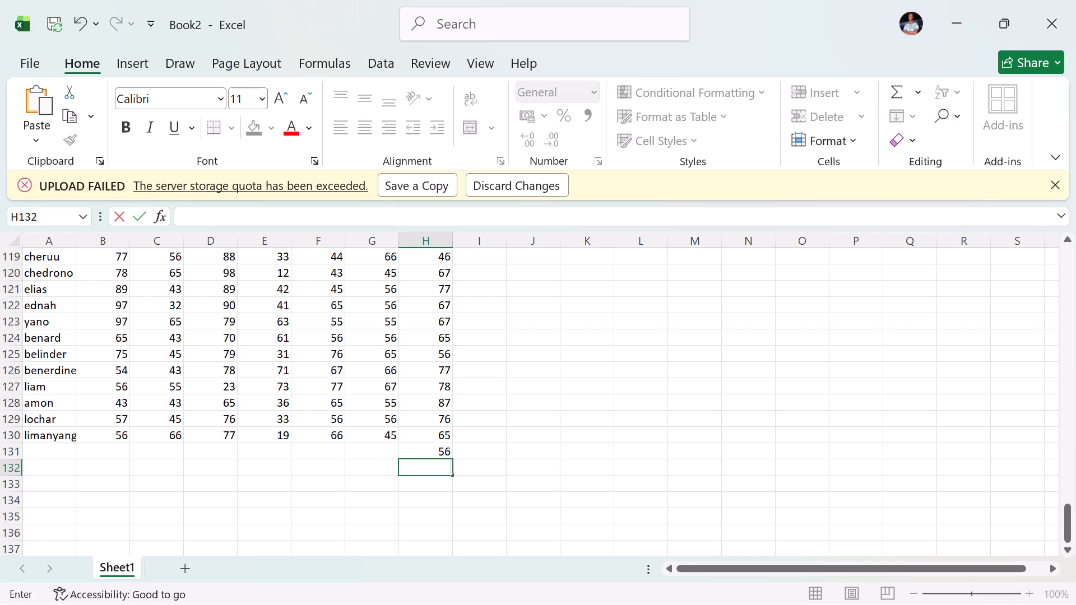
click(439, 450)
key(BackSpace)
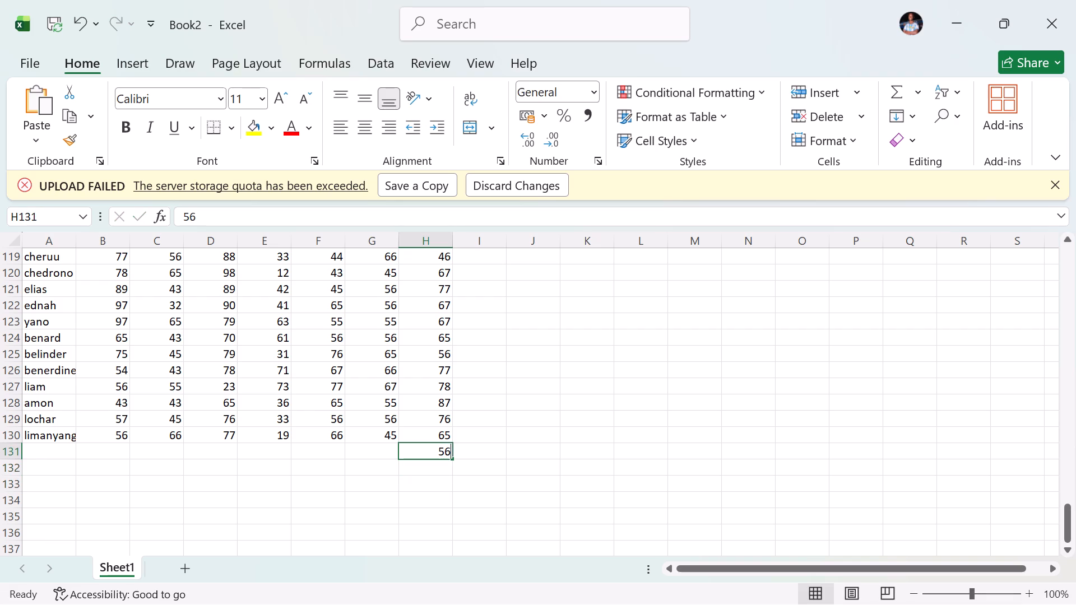
Enter the BUSINESS marks 44, 45, 56, 65 and 55 in cells I38 to I42, for the students from munee to trevor.
scroll(439, 450, up, 3)
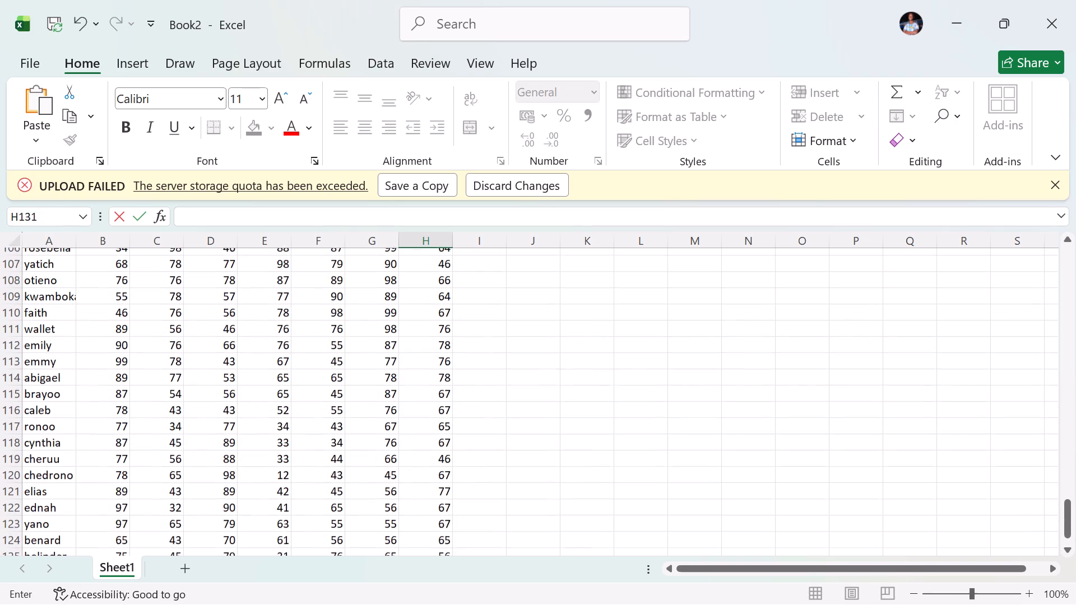
scroll(439, 450, up, 3)
scroll(499, 405, up, 10)
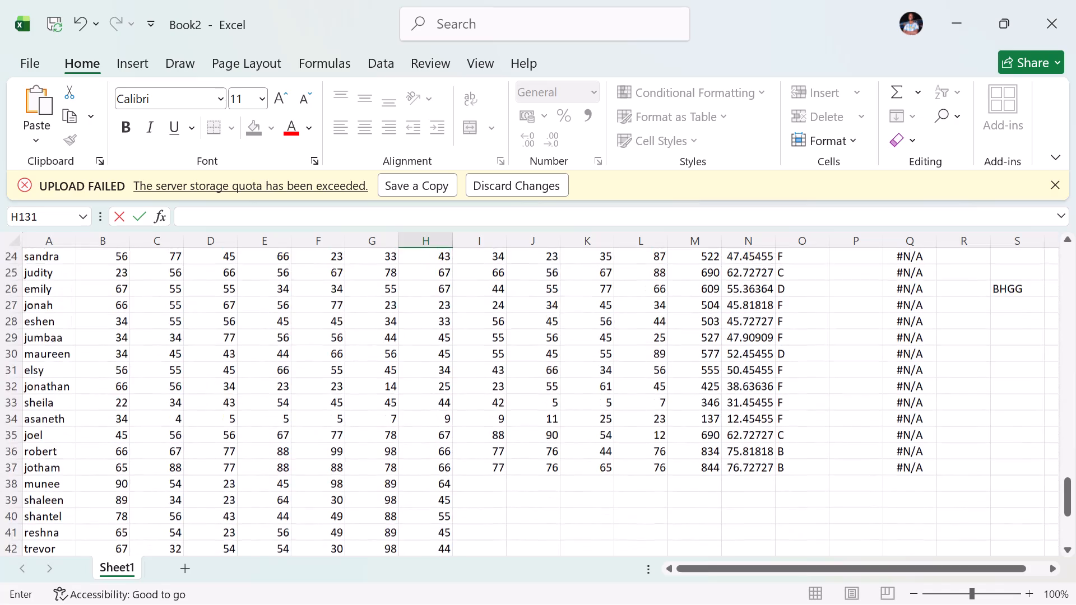
scroll(499, 405, up, 5)
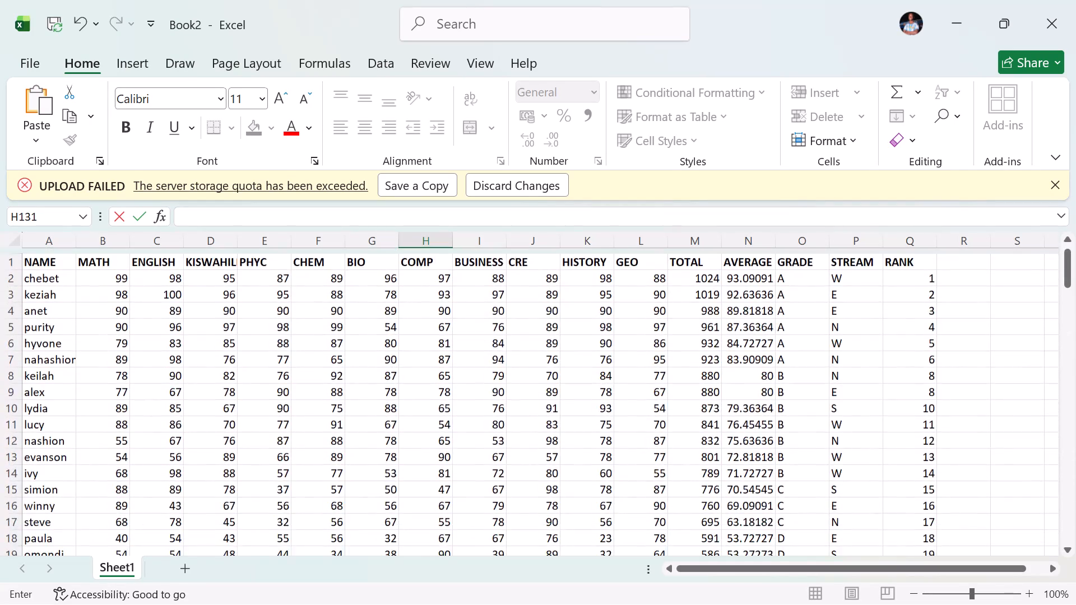
scroll(499, 405, down, 5)
scroll(499, 405, up, 1)
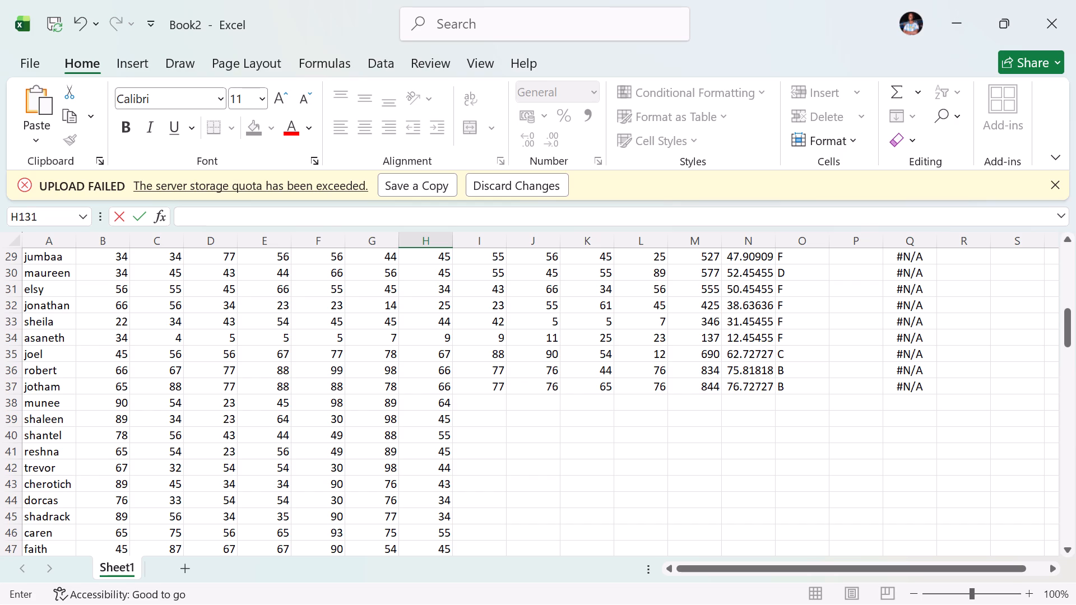
click(485, 412)
click(488, 406)
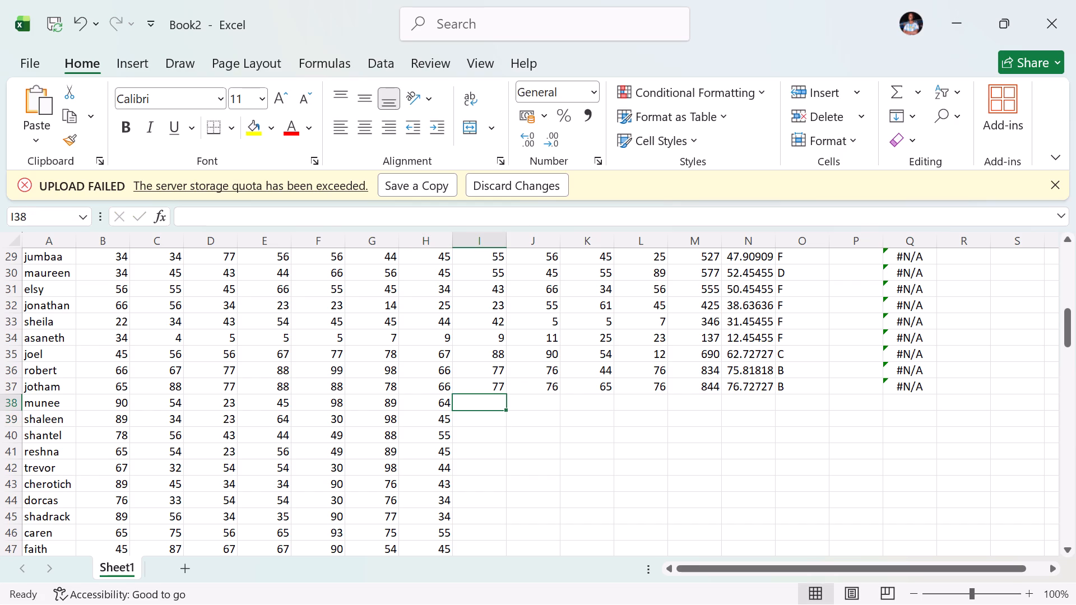
text(44)
key(Return)
text(45)
key(Return)
text(56)
key(Return)
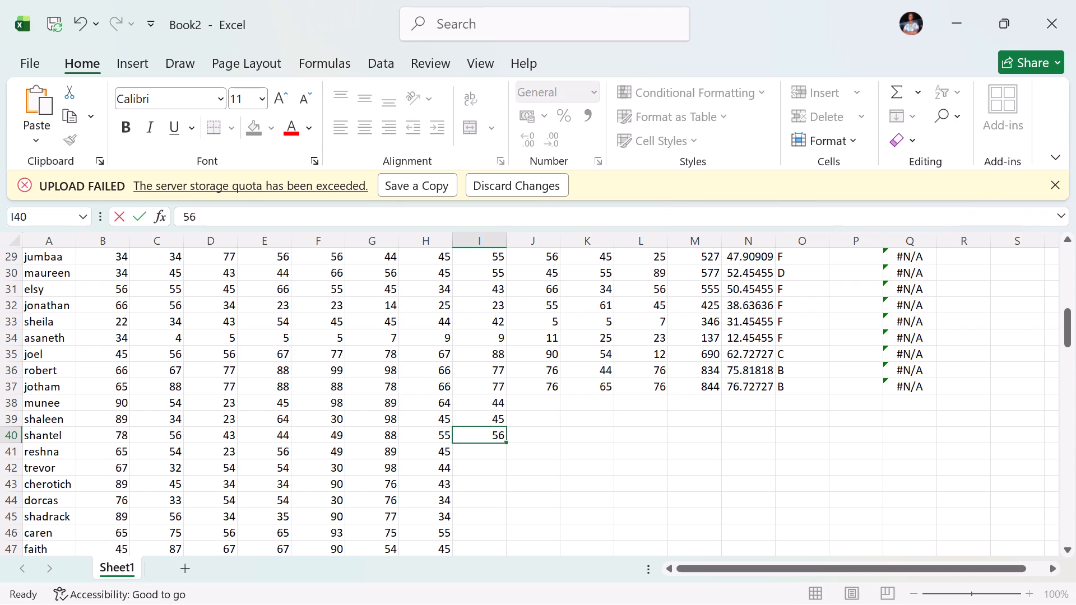
text(65)
key(Return)
text(55)
key(Return)
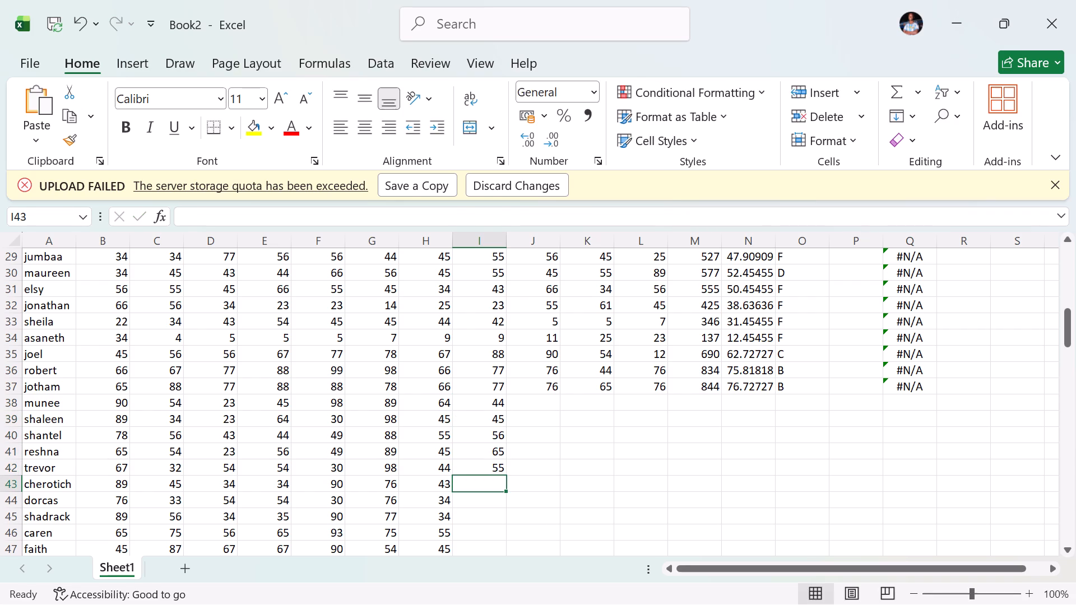
Enter the BUSINESS marks 45, 56, 66, 56 and 67 in cells I43 to I47, for the students from cherotich to faith.
text(45)
key(Return)
text(56)
key(Return)
text(66)
key(Return)
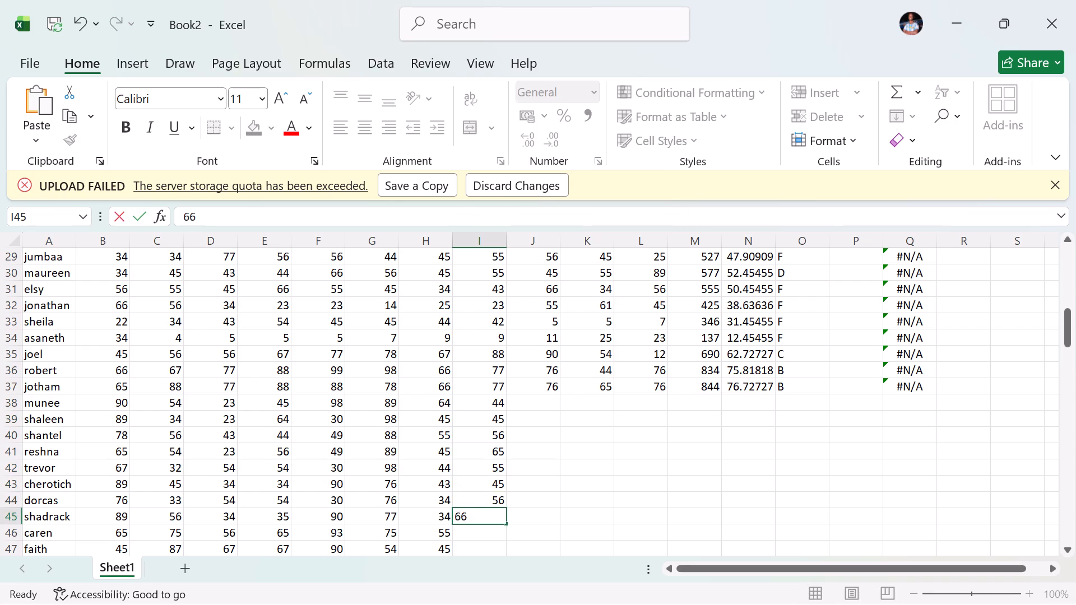
text(56)
key(Return)
text(67)
key(Return)
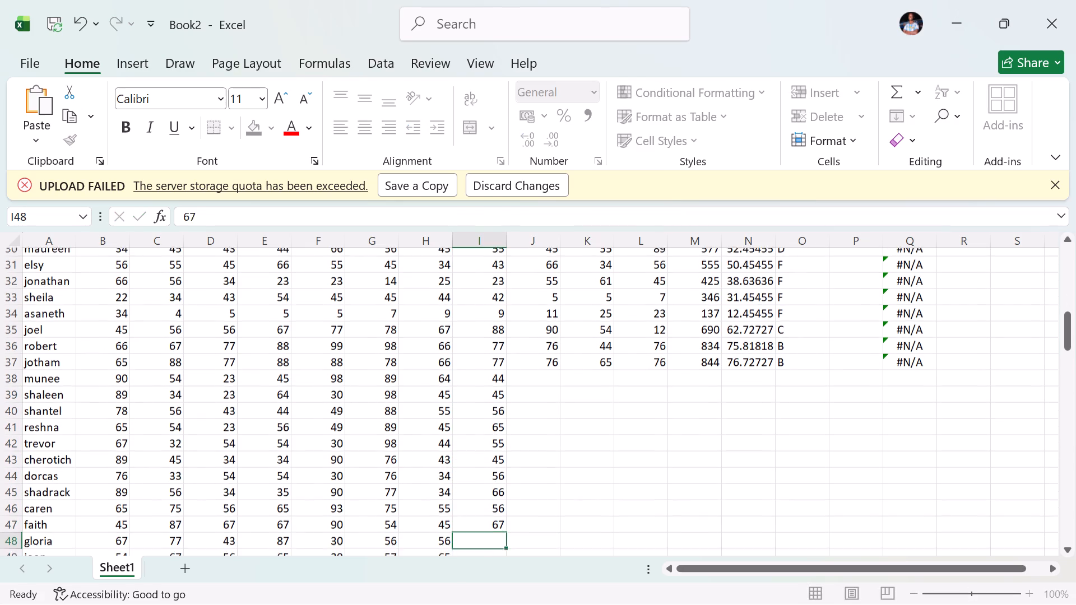
Enter the BUSINESS marks 76, 66, 76, 56 and 55 in cells I48 to I52, for the students from gloria to mwende.
text(76)
key(Return)
text(66)
key(Return)
text(76)
key(Return)
text(56)
key(Return)
text(55)
key(Return)
Enter the BUSINESS marks 55, 56, 67, 78, 89 and 98 in cells I53 to I58, for the students from aqgatha to jebiwot.
text(55)
key(Return)
text(56)
key(Return)
text(67)
key(Return)
text(78)
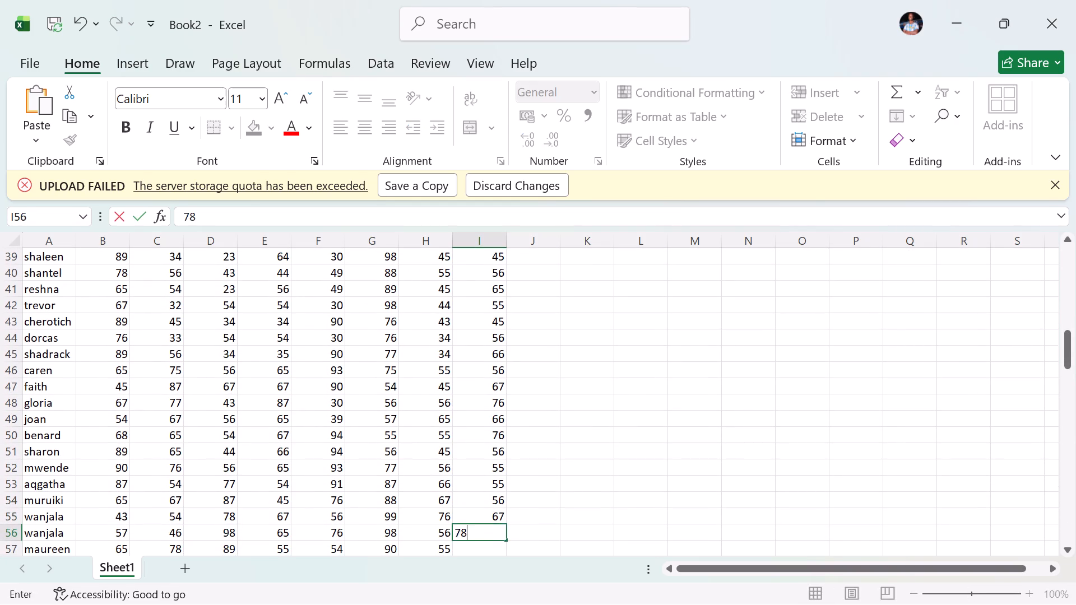
key(Return)
text(89)
key(Return)
text(98)
key(Return)
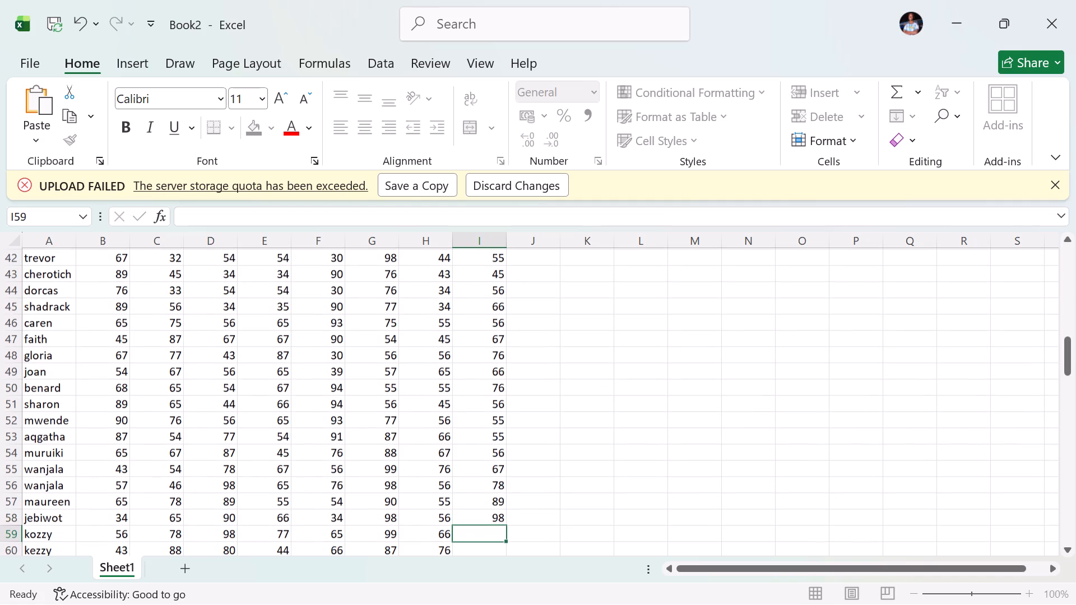
Enter the BUSINESS marks 89, 99, 88, 89 and 90 in cells I59 to I63, for the students from kozzy to zanjo.
text(89)
key(Return)
text(99)
key(Return)
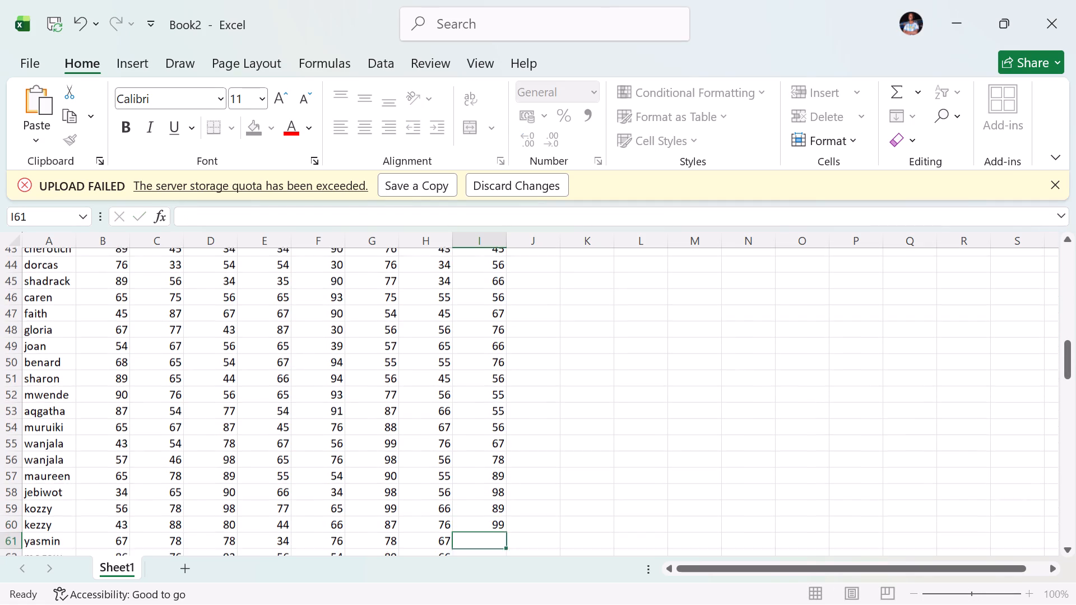
key(8)
key(8)
key(Return)
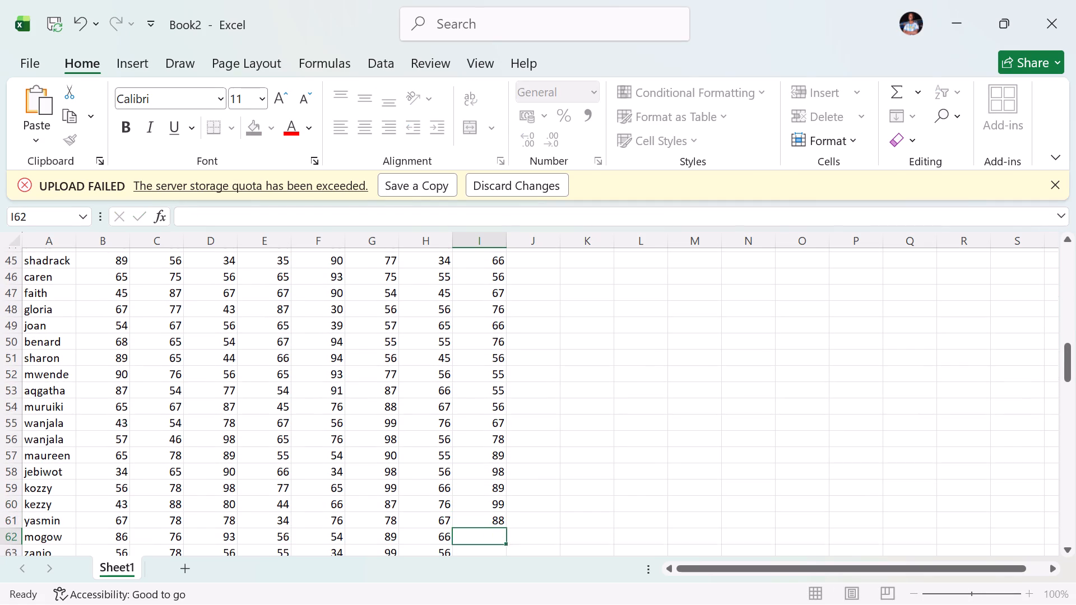
text(89)
key(Return)
text(90)
key(Return)
Enter the BUSINESS marks 00, 98 and 889 in cells I64 to I66, for peninah, sammy and githinji.
key(0)
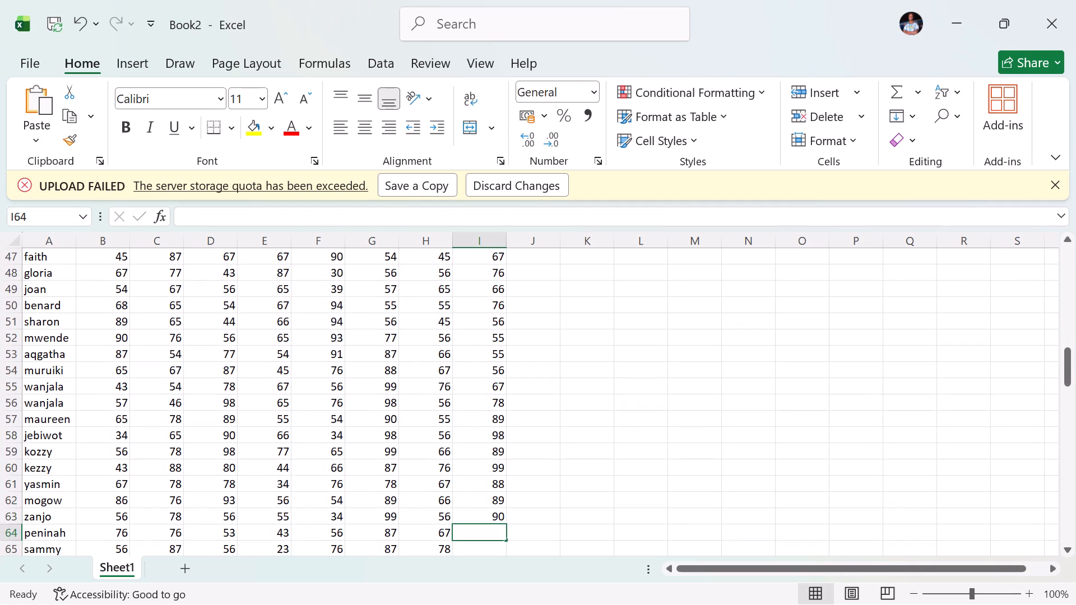
key(0)
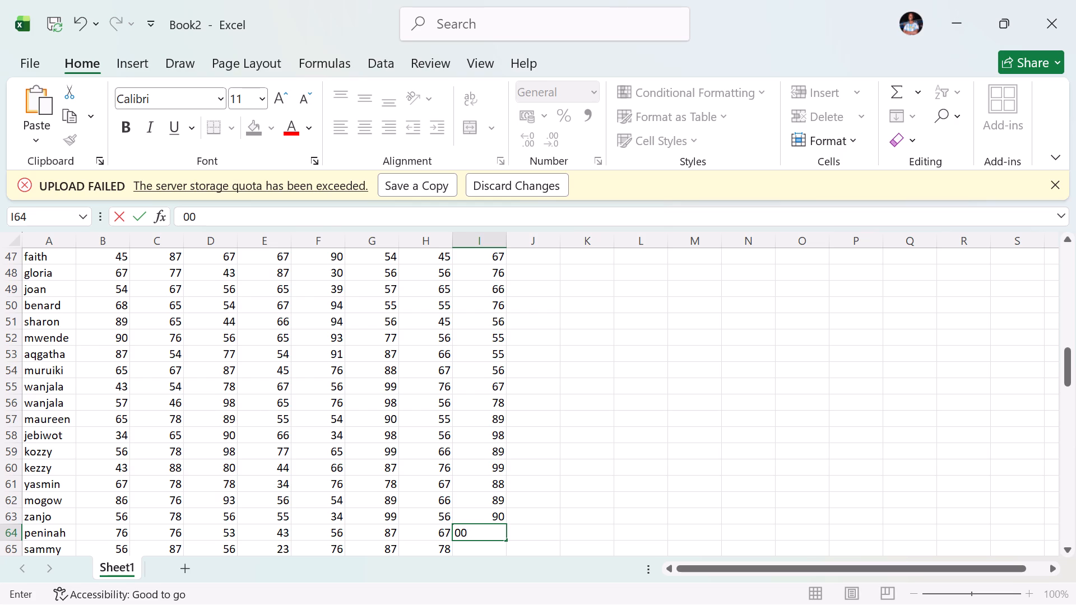
key(Return)
text(98)
key(Return)
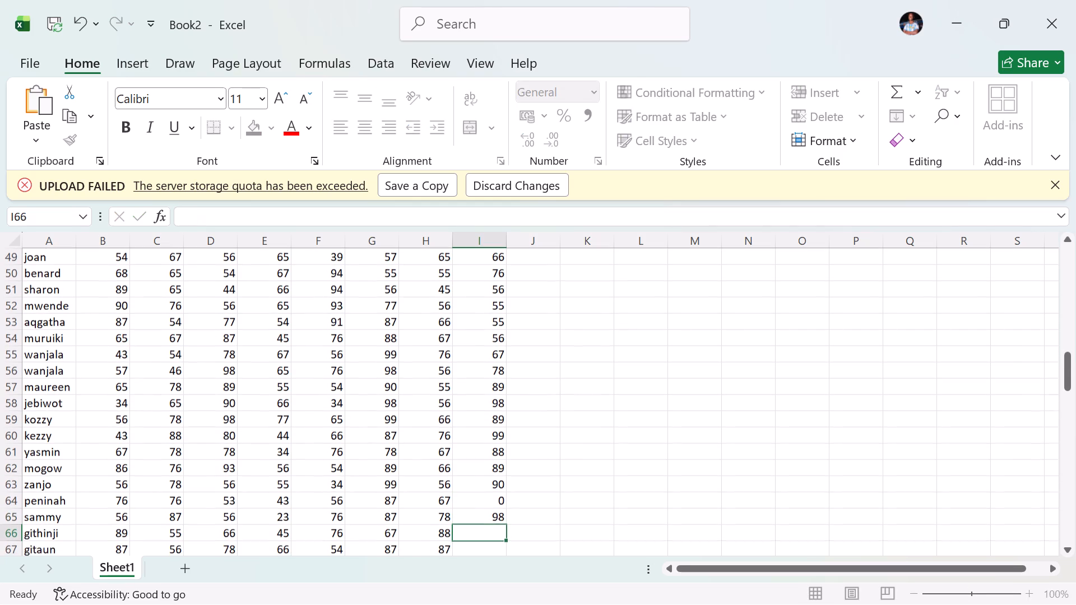
text(889)
key(Return)
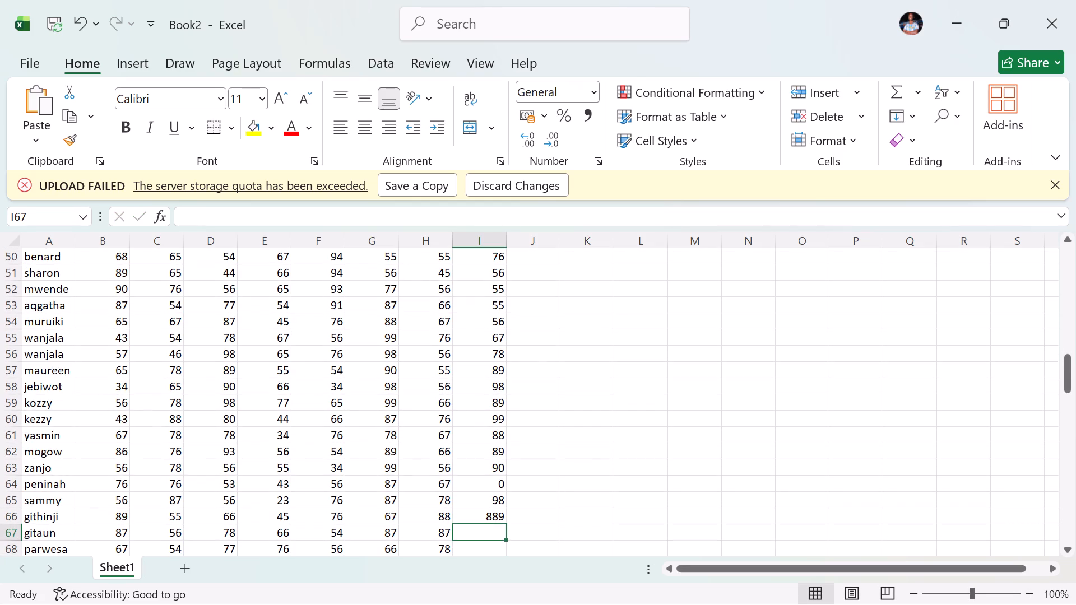
Clear githinji's mistyped BUSINESS mark in cell I66 and begin re-entering it, starting with 9.
click(502, 514)
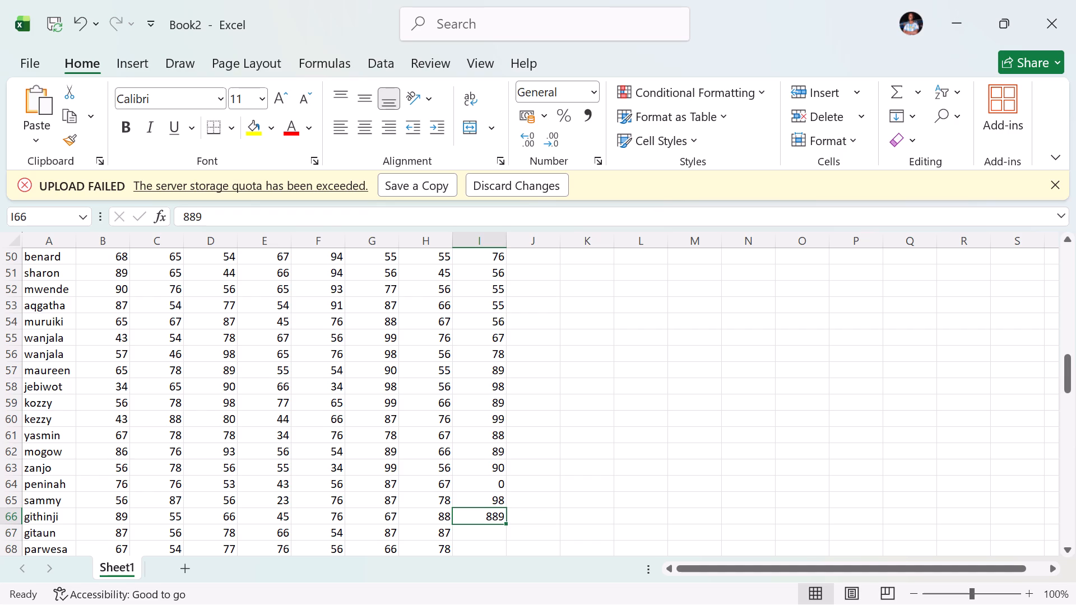
key(Return)
click(502, 514)
key(BackSpace)
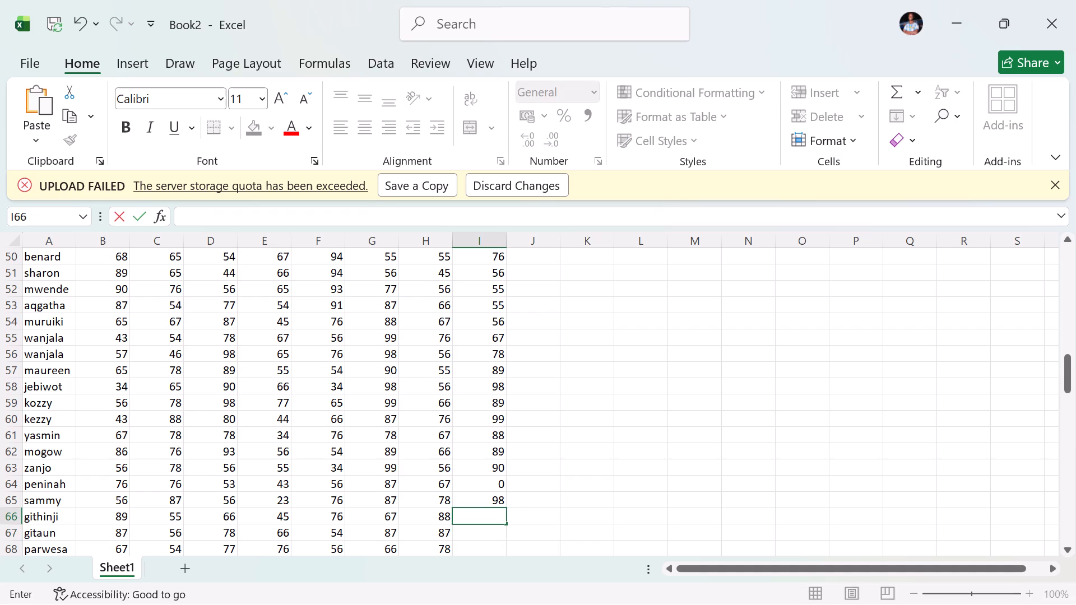
key(Return)
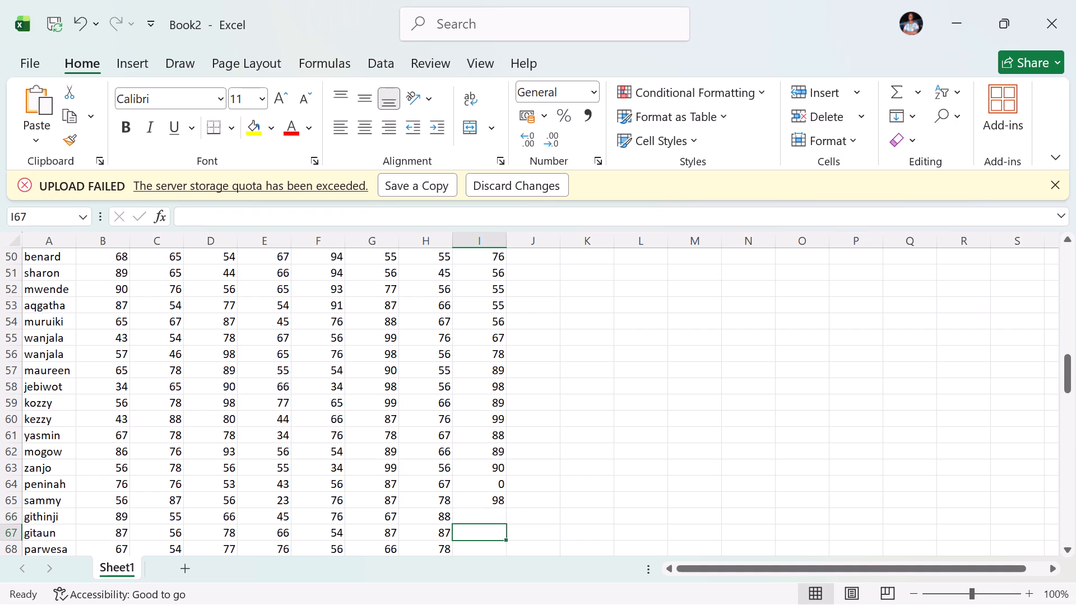
click(502, 514)
key(9)
key(F7)
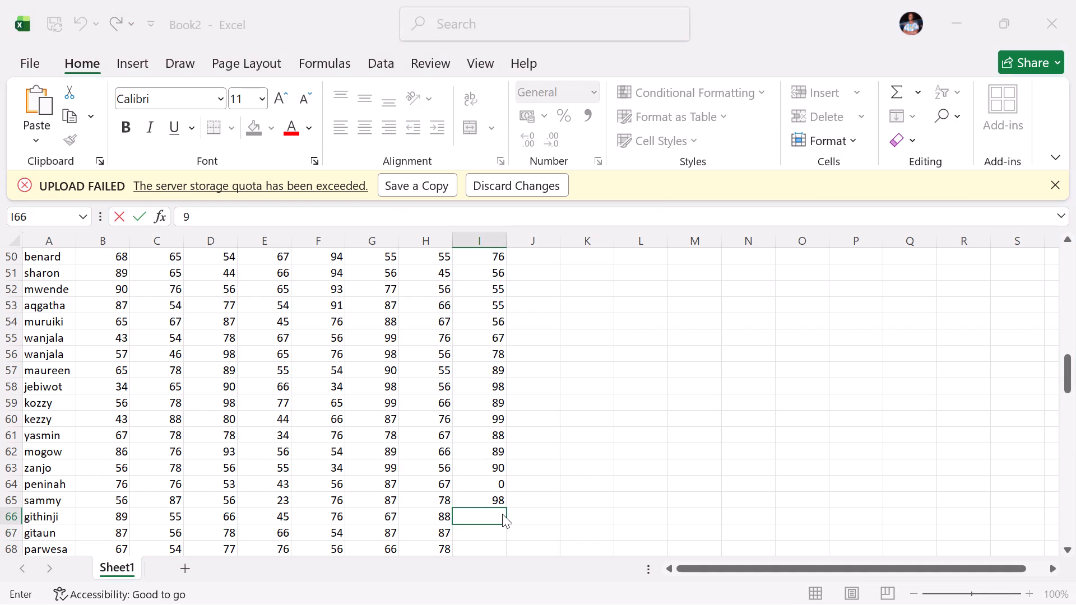
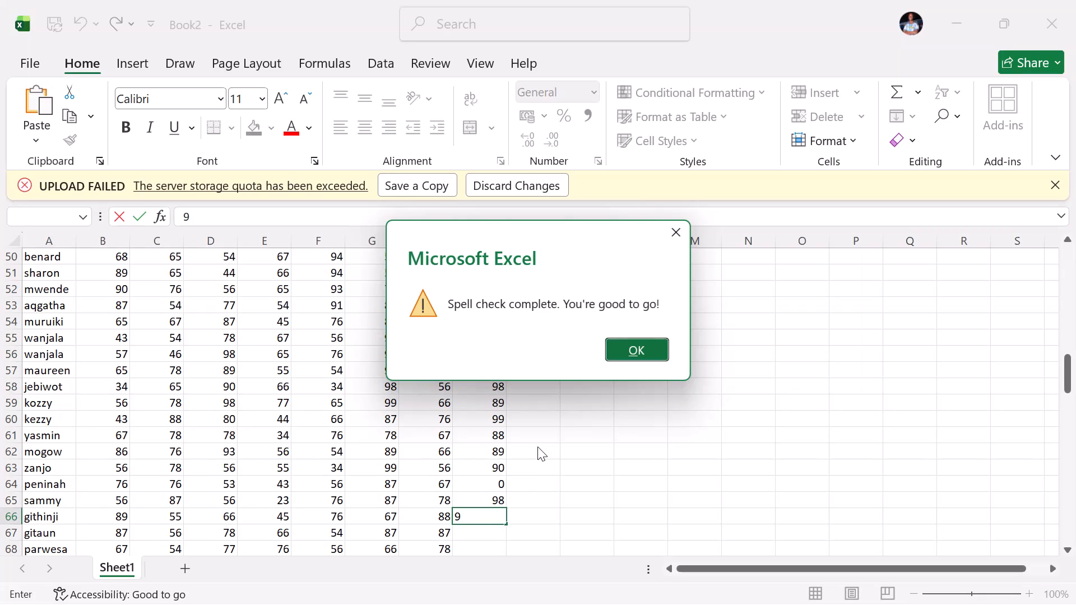
Dismiss the spell-check message and enter the BUSINESS marks 96, 86 and 76 in cells I66 to I68, for githinji, gitaun and parwesa.
click(557, 369)
click(628, 353)
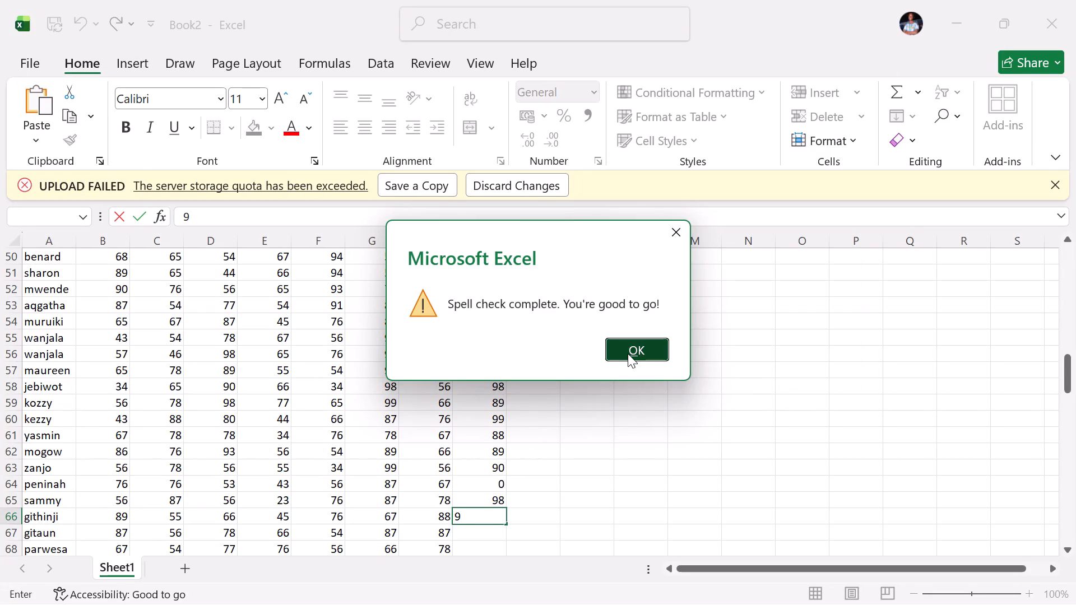
key(6)
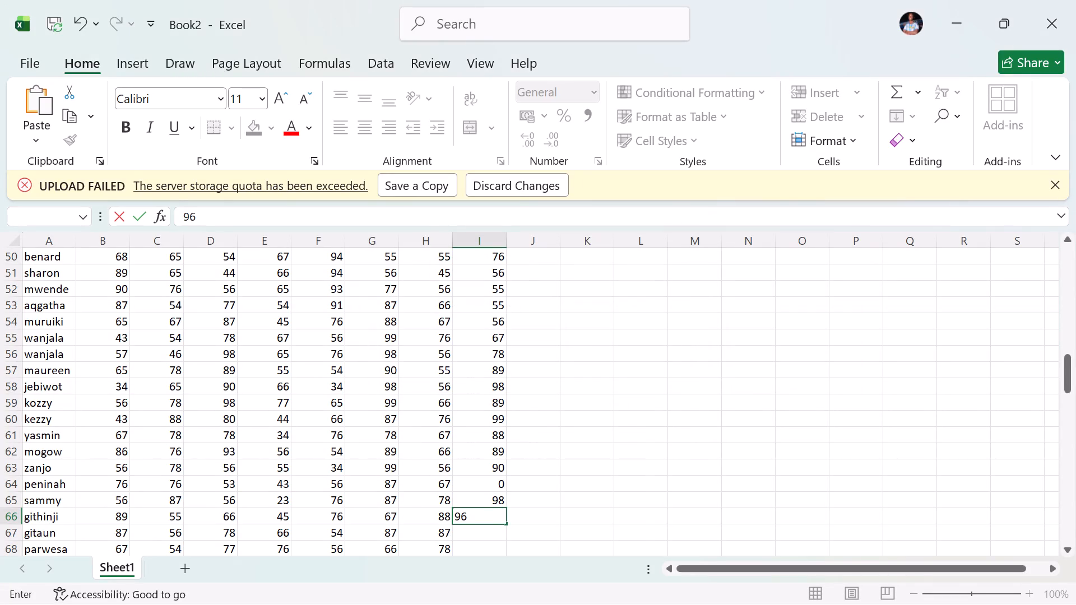
key(Return)
text(86)
key(Return)
text(76)
key(Return)
Enter the BUSINESS marks 47, 46, 76, 87 and 46 in cells I69 to I73, for the students from chonjino to chepkite.
key(F4)
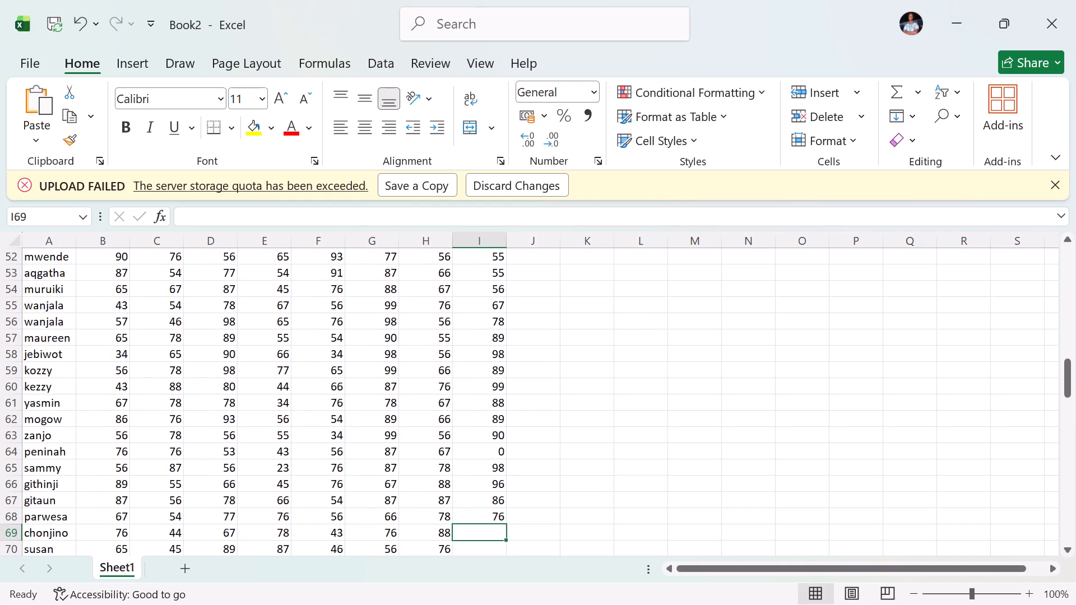
key(F4)
key(4)
key(7)
key(Return)
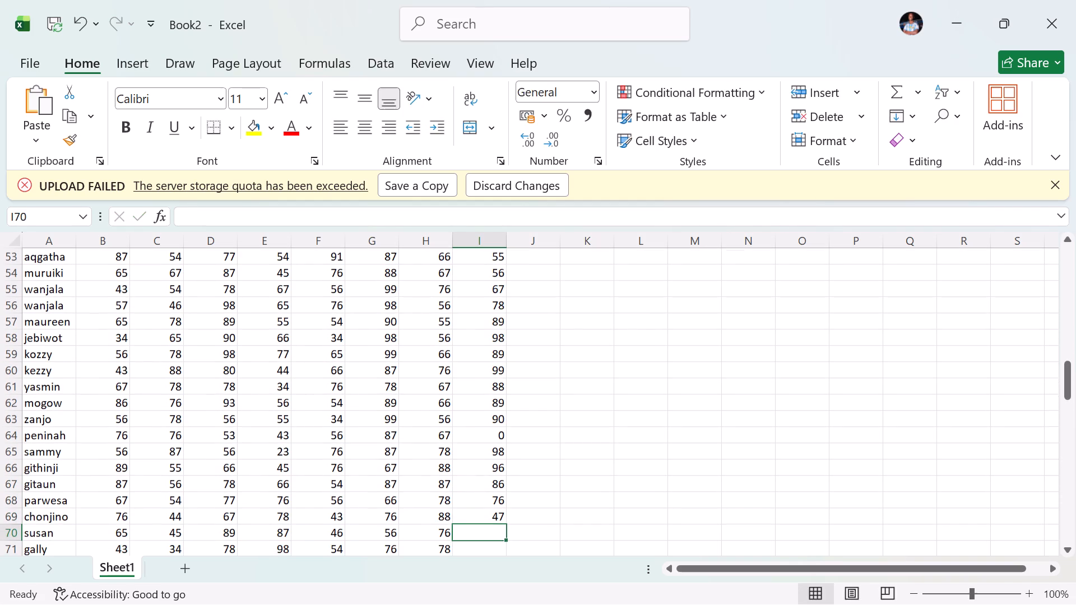
text(46)
key(Return)
text(76)
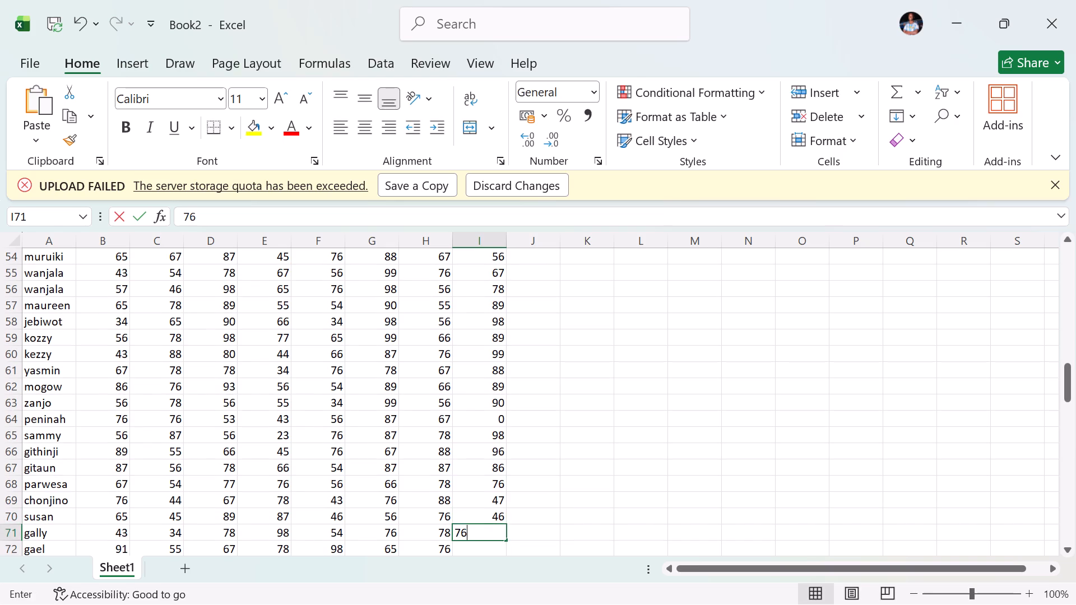
key(Return)
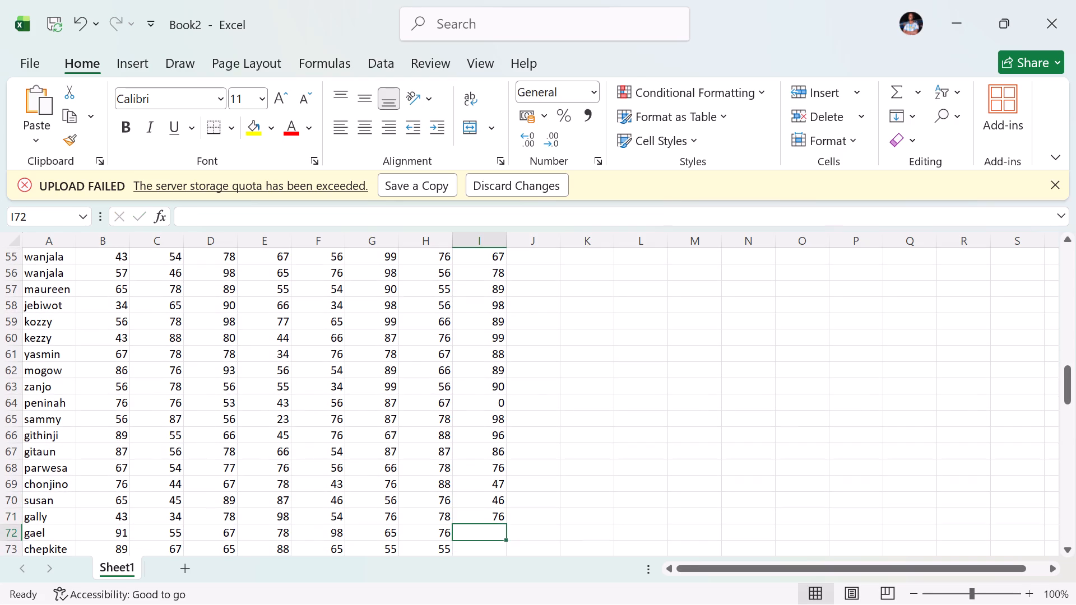
key(8)
key(7)
key(Return)
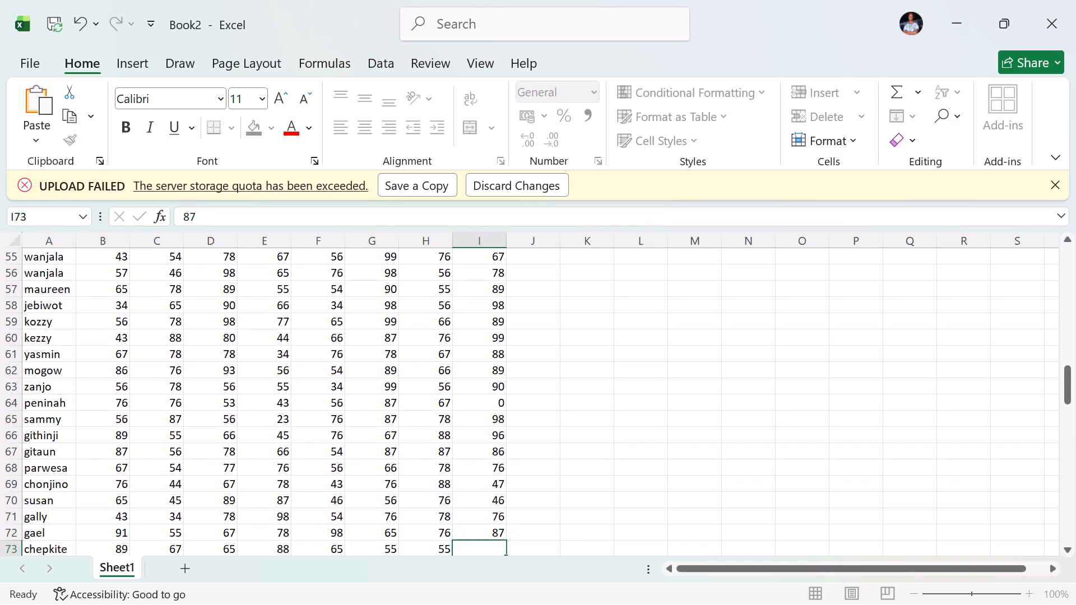
key(F4)
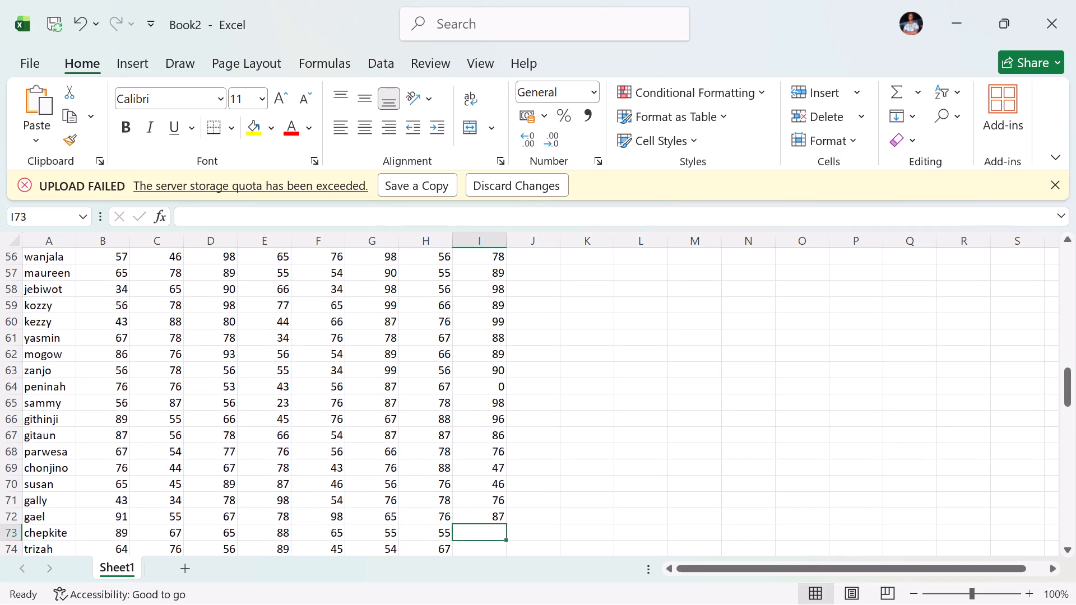
text(467)
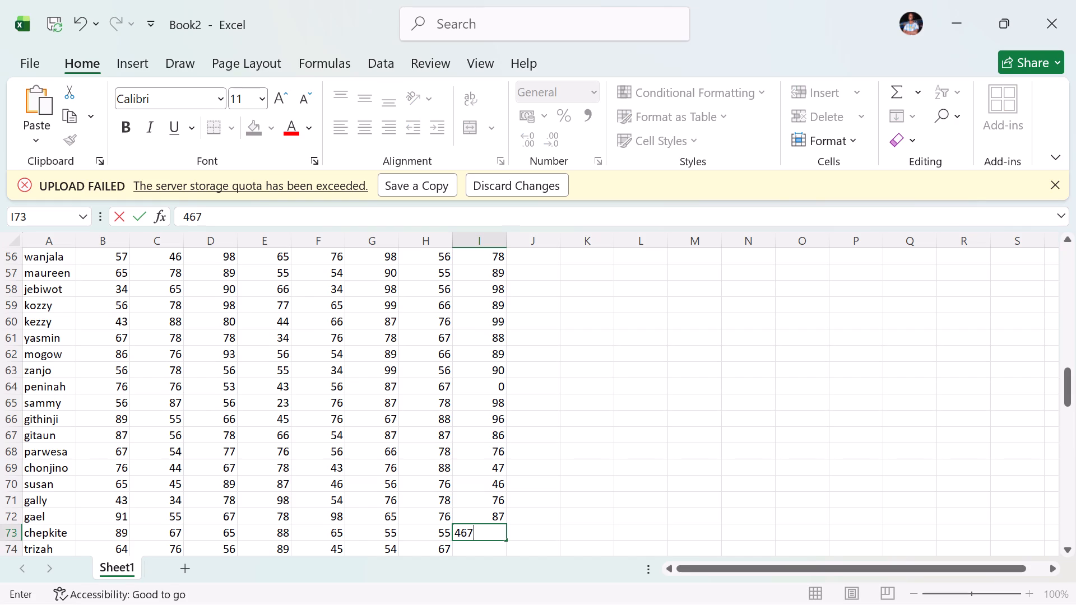
key(BackSpace)
key(Return)
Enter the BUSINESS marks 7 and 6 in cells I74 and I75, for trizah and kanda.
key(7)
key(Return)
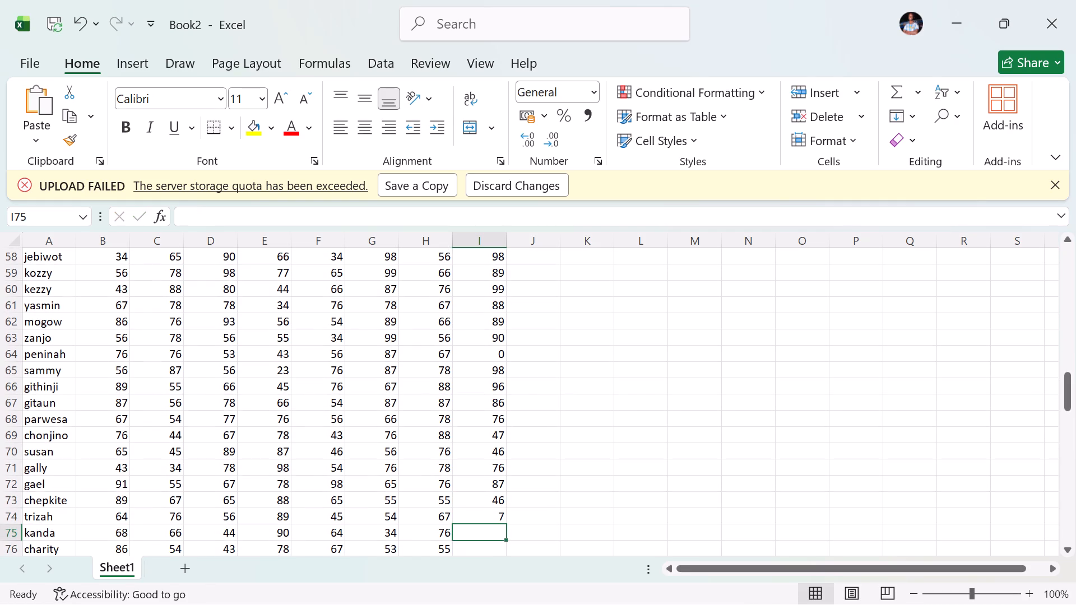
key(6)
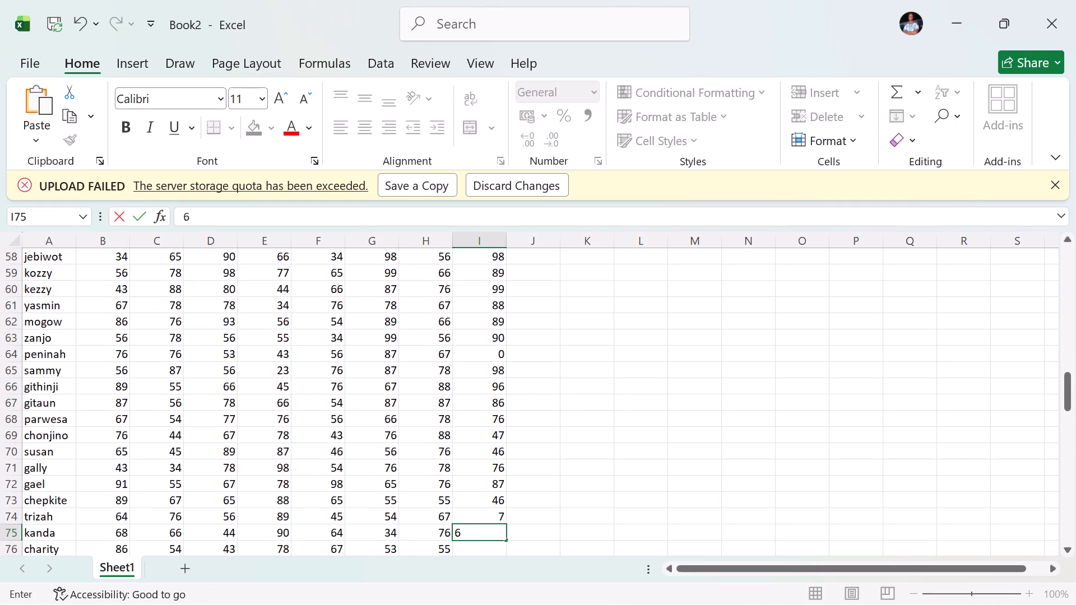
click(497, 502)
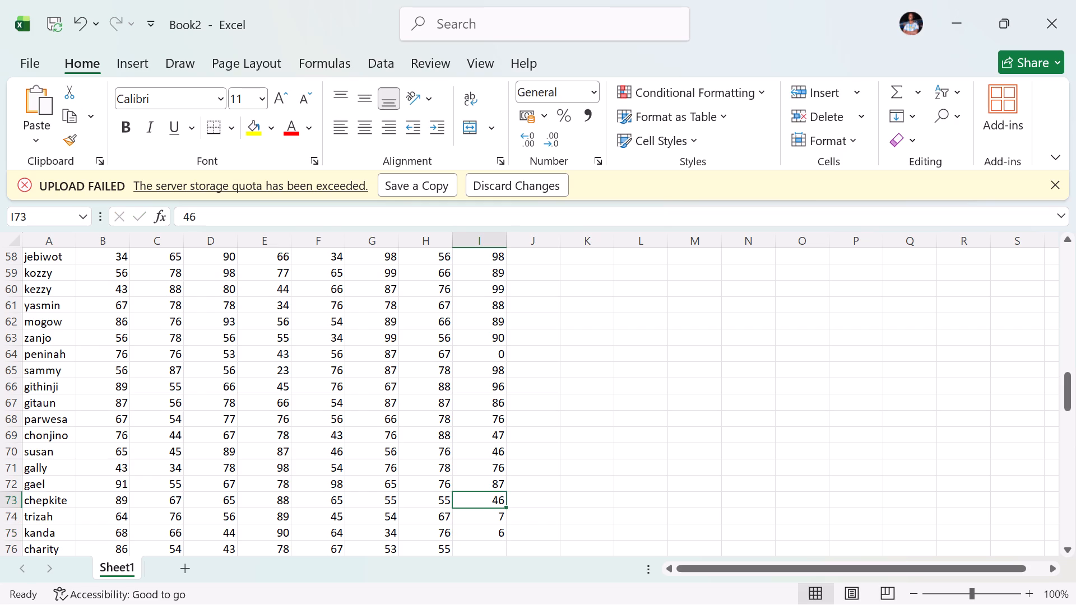
Correct the mistyped BUSINESS marks of trizah and kanda in cells I74 and I75 to 76 each.
click(495, 525)
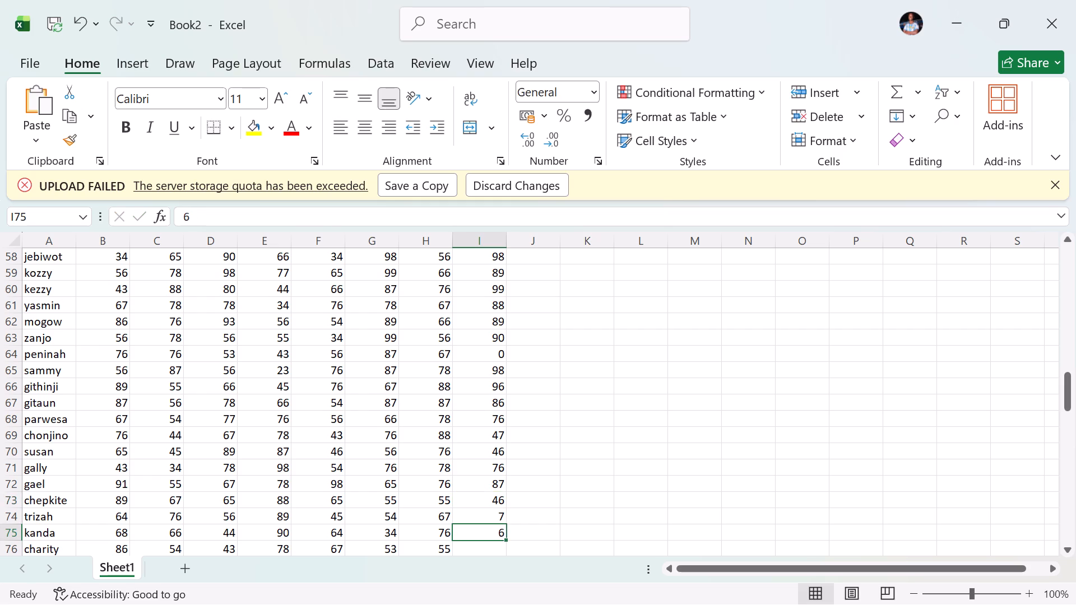
click(491, 514)
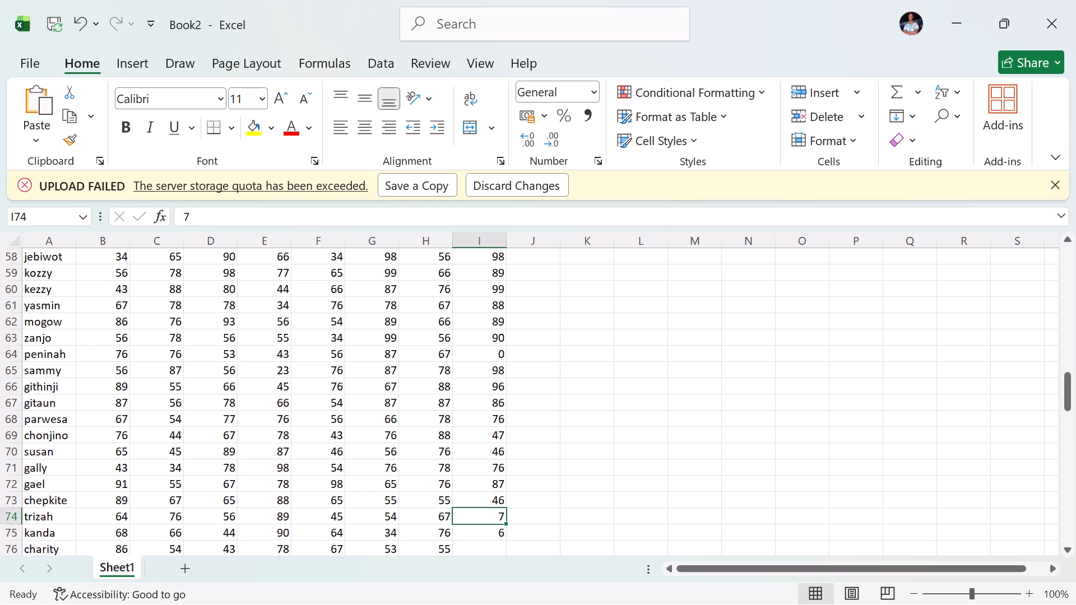
key(7)
key(6)
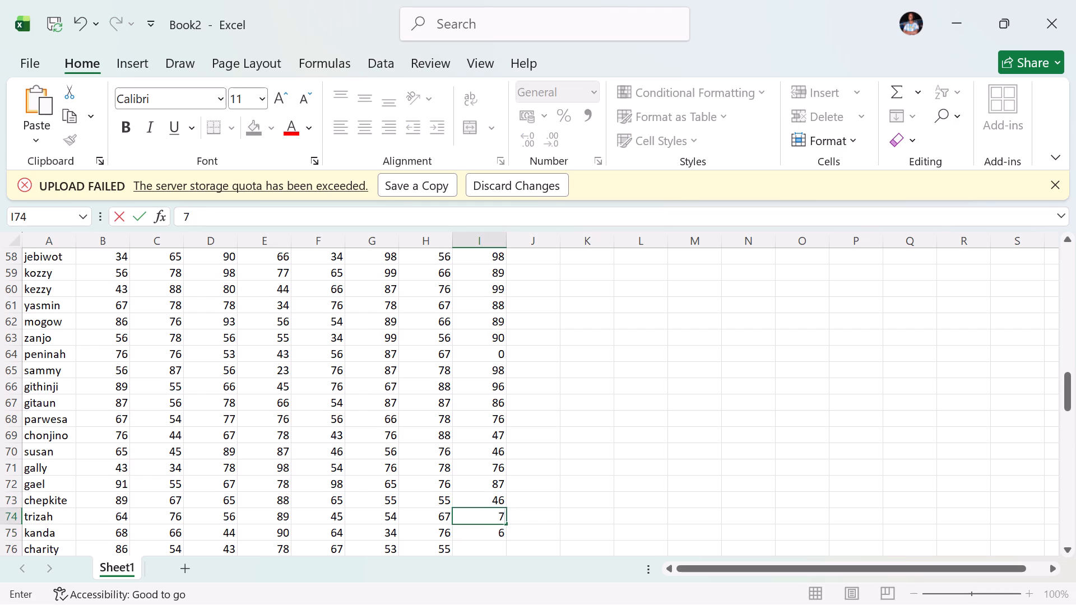
key(Return)
text(76)
key(Return)
Enter the BUSINESS marks 55 in cell I76 for charity and 75 in cell I78 for wanjala, skipping ndiema's row.
text(55)
key(Return)
key(Return)
text(75)
key(Return)
key(Return)
key(Return)
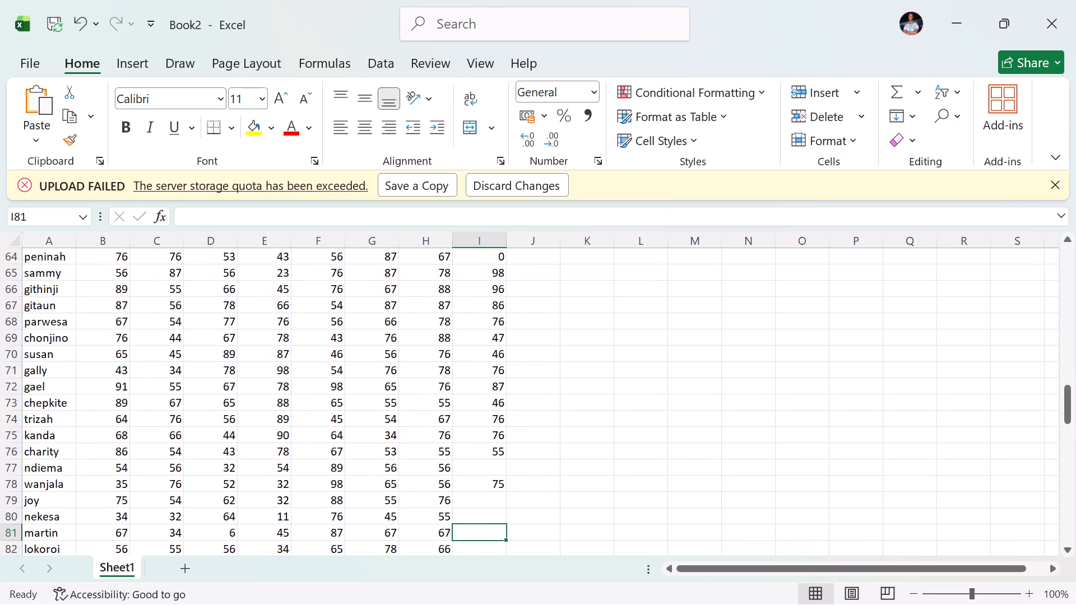
Fill the skipped cell I77 with the BUSINESS mark 56 for ndiema.
click(496, 463)
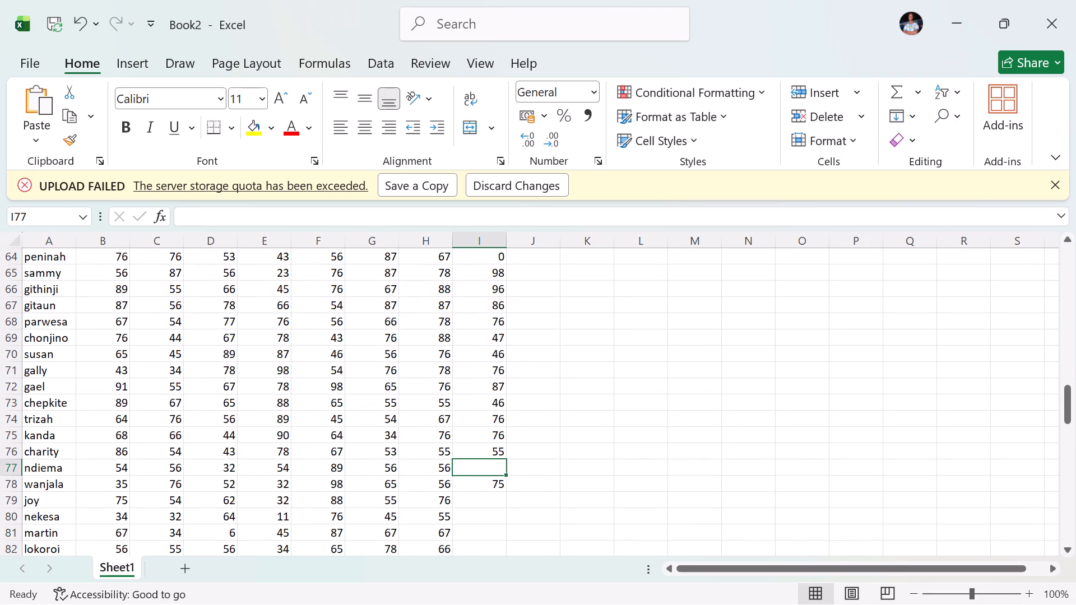
text(56)
key(Return)
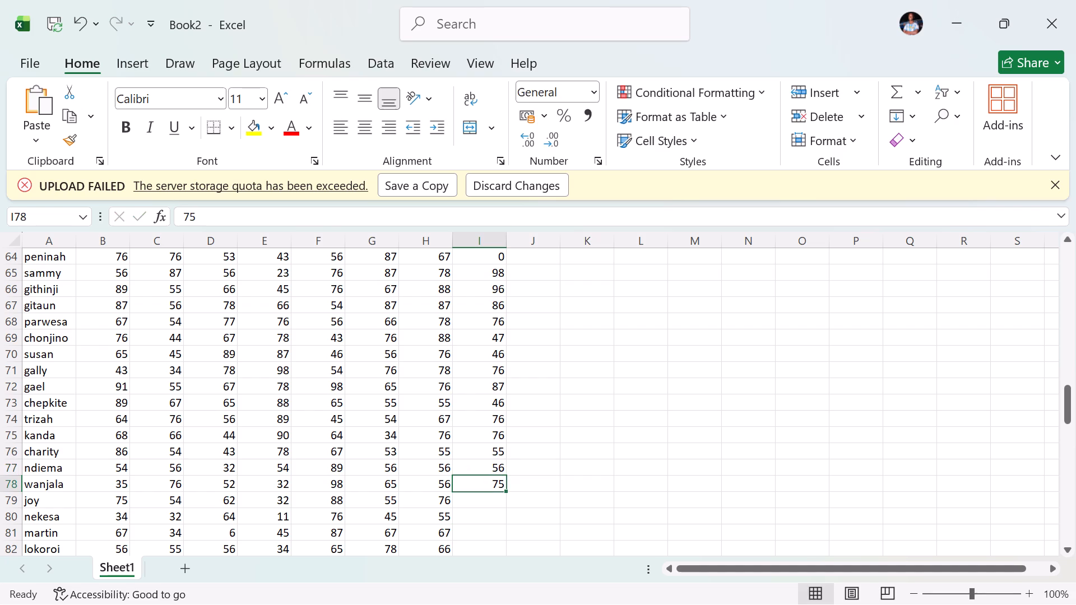
Enter the BUSINESS marks 33, 34, 45 and 55 in cells I79 to I82, for the students from joy to lokoroi.
click(494, 491)
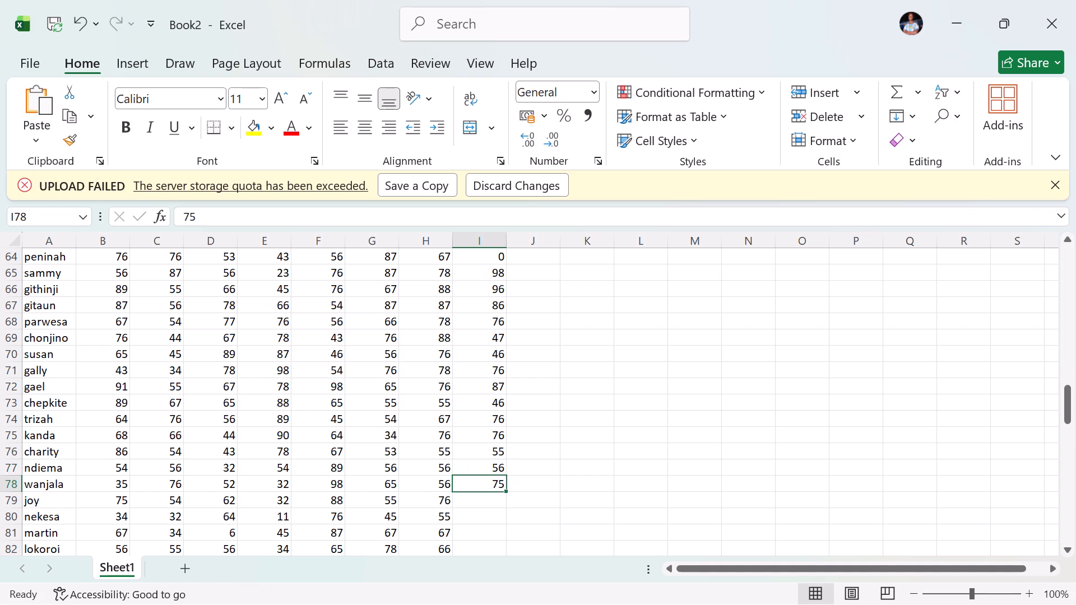
click(495, 501)
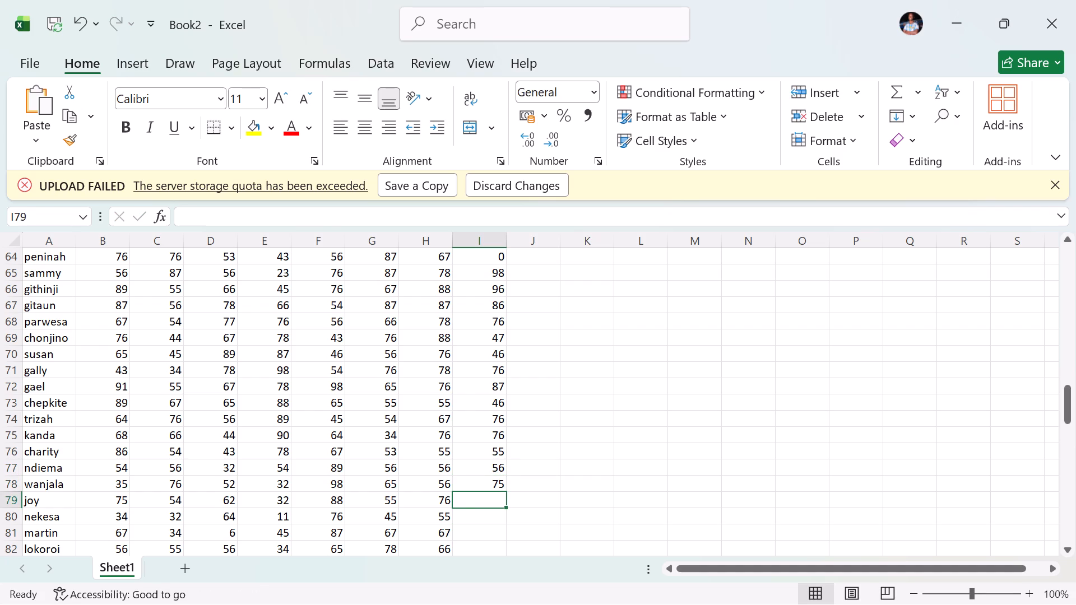
text(33)
key(Return)
text(34)
key(Return)
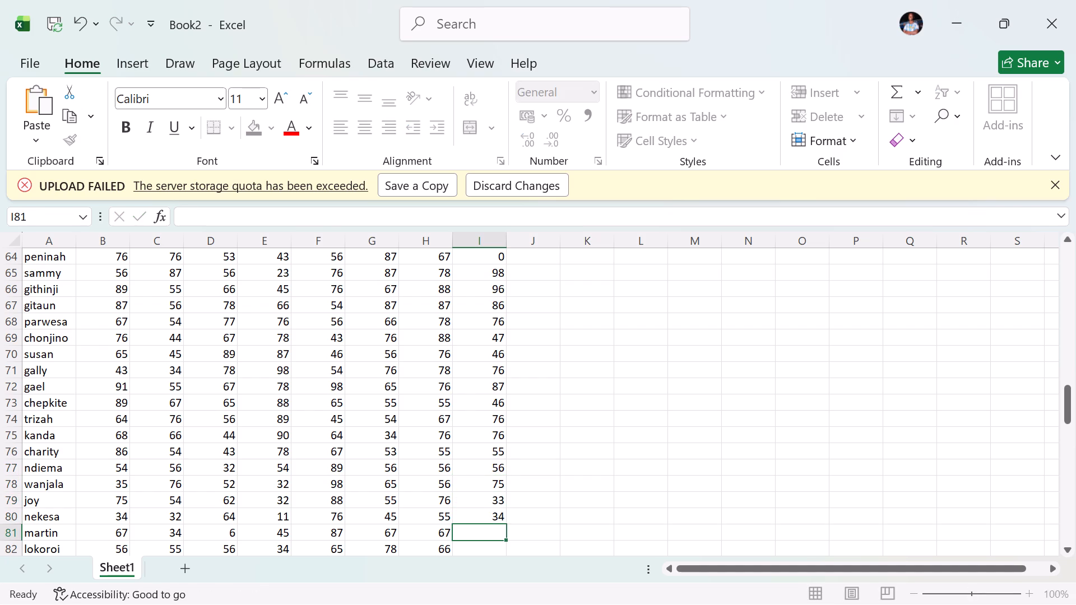
text(45)
key(Return)
text(55)
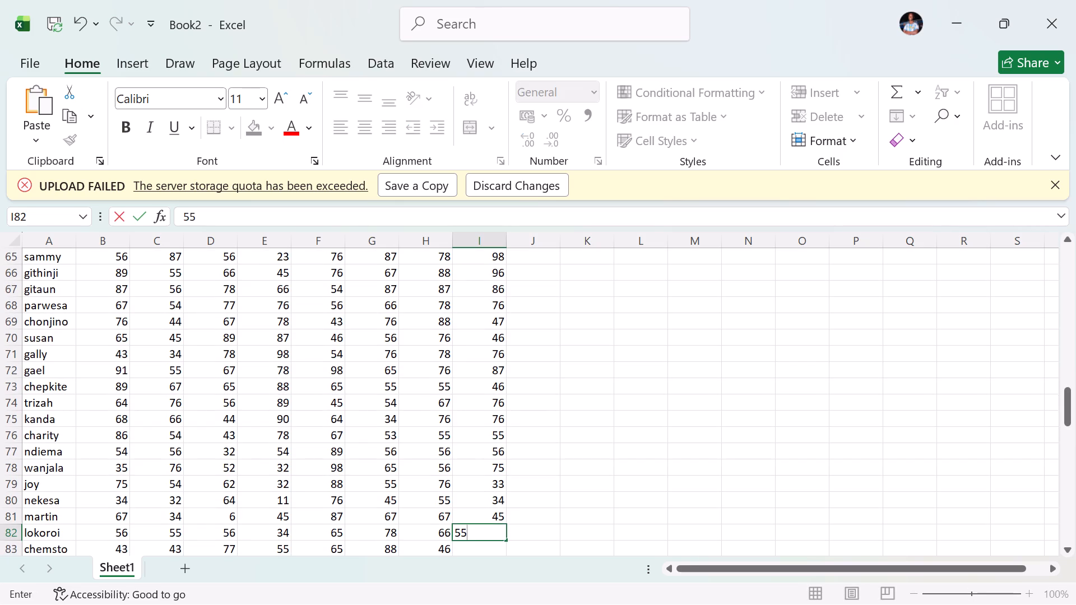
key(Return)
Enter the BUSINESS marks 45, 65, 44, 34, 45 and 55 in cells I83 to I88, for the students from chemsto to chemali.
text(45)
key(Return)
text(65)
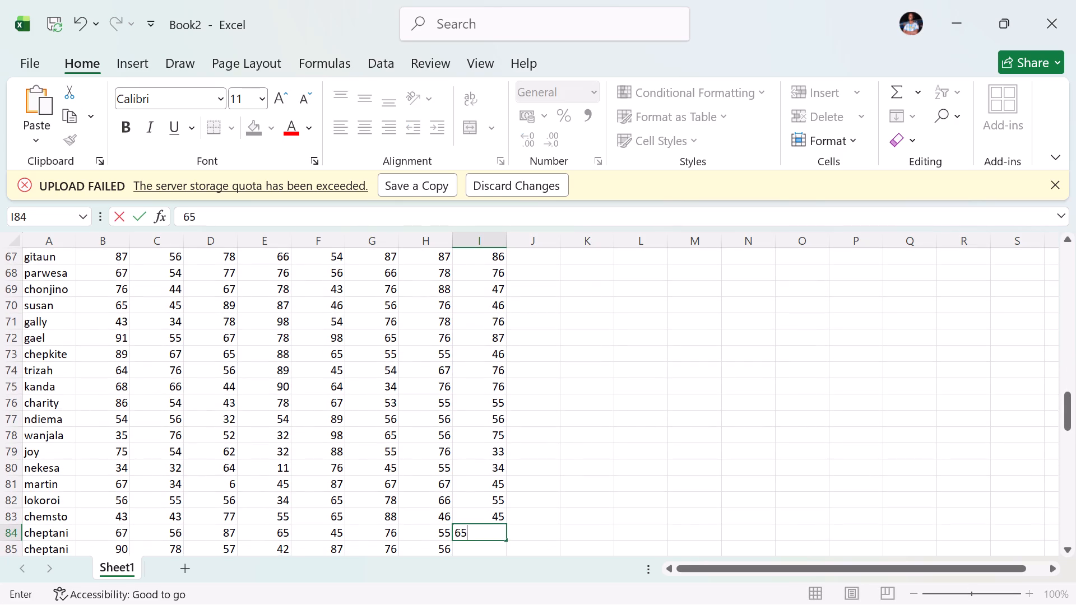
key(Return)
text(44)
key(Return)
text(34)
key(Return)
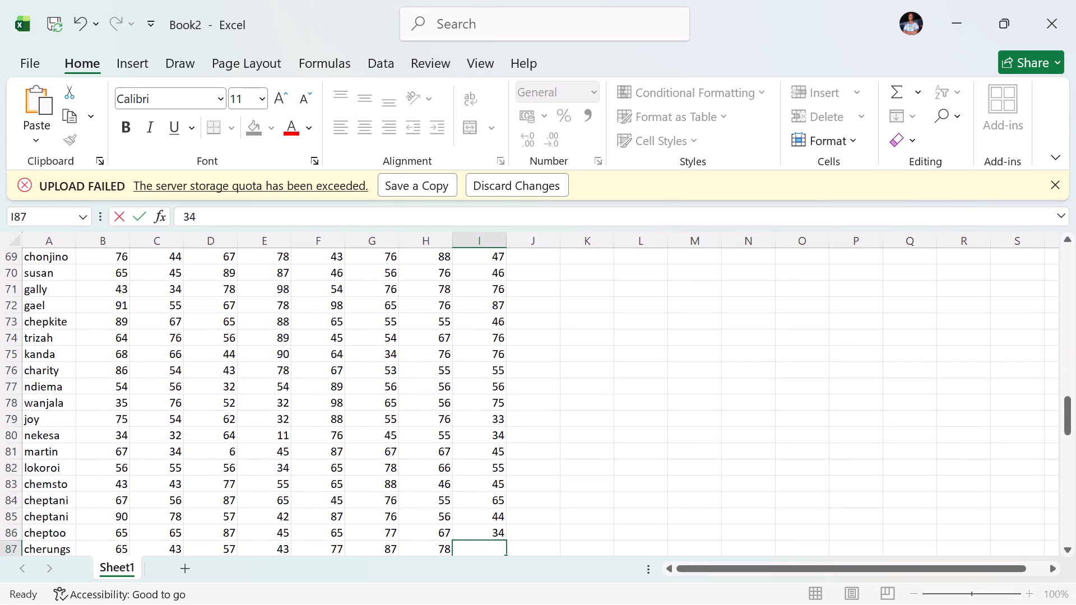
text(45)
key(Return)
text(55)
key(Return)
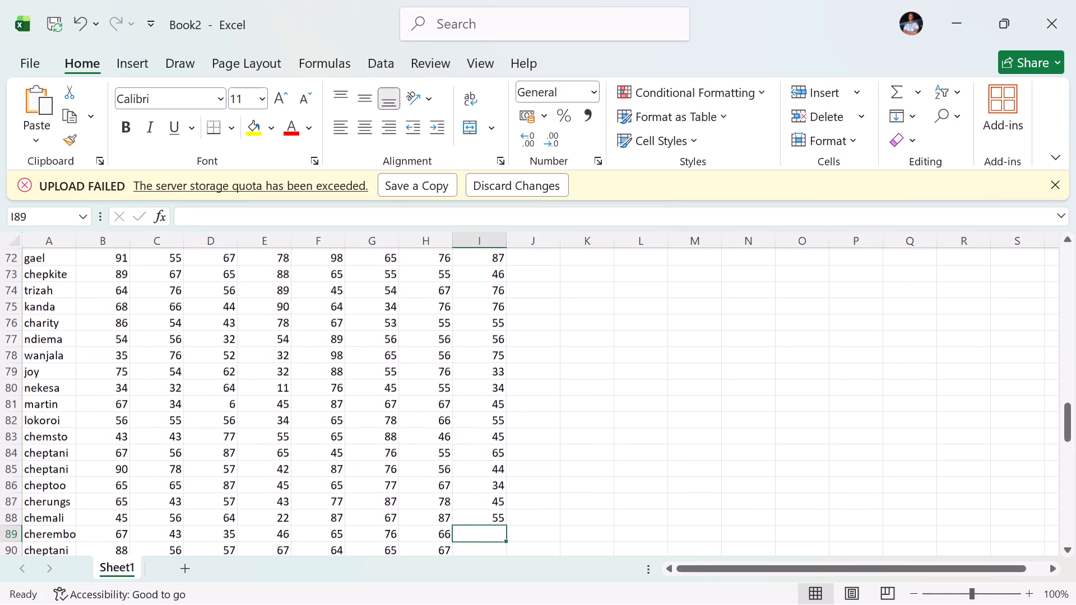
Enter the BUSINESS marks 43, 33, 23, 33, 44 and 56 in cells I89 to I94, for the students from cherembo to kirop.
text(43)
key(Return)
text(33)
key(Return)
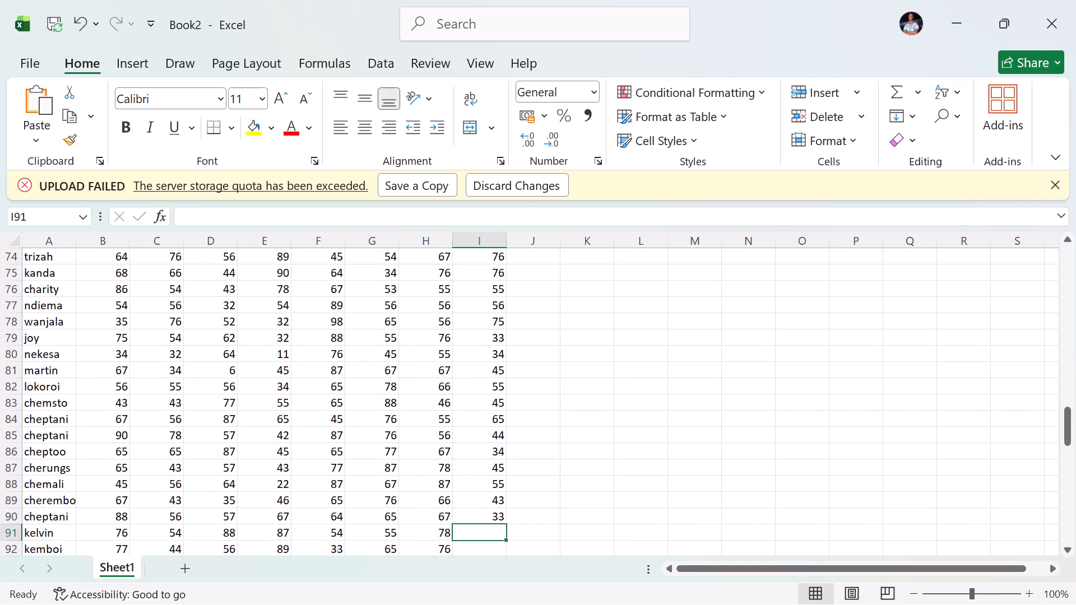
text(23)
key(Return)
text(33)
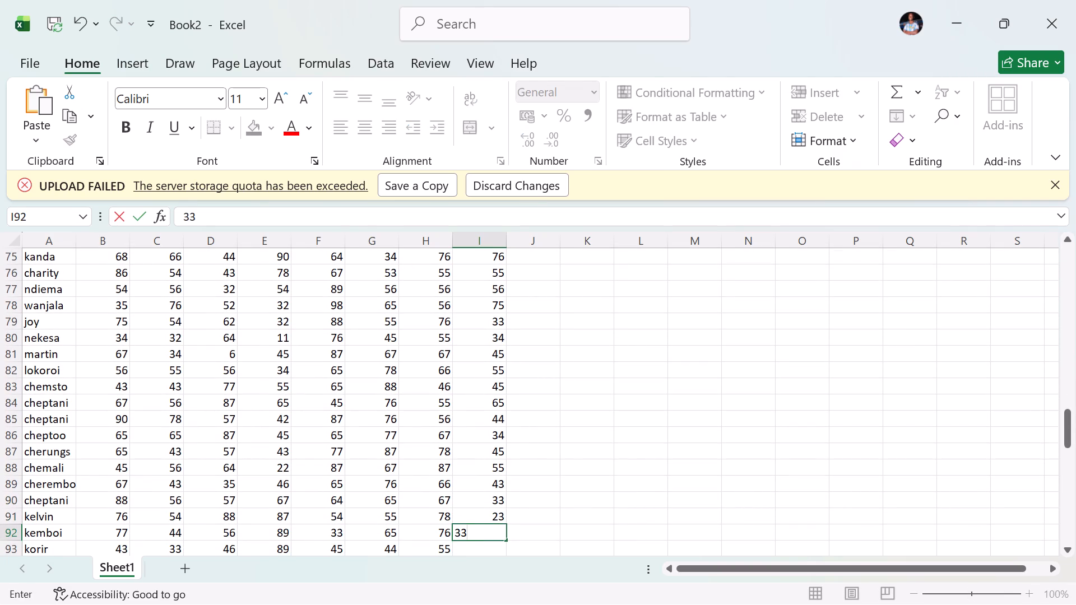
key(Return)
text(44)
key(Return)
text(56)
key(Return)
Enter the BUSINESS marks 66, 76, 77, 65, 54, 55 and 45 in cells I95 to I101, for the students from wako to kakugo.
text(66)
key(Return)
text(76)
key(Return)
text(77)
key(Return)
text(65)
key(Return)
text(54)
key(Return)
text(55)
key(Return)
text(45)
key(Return)
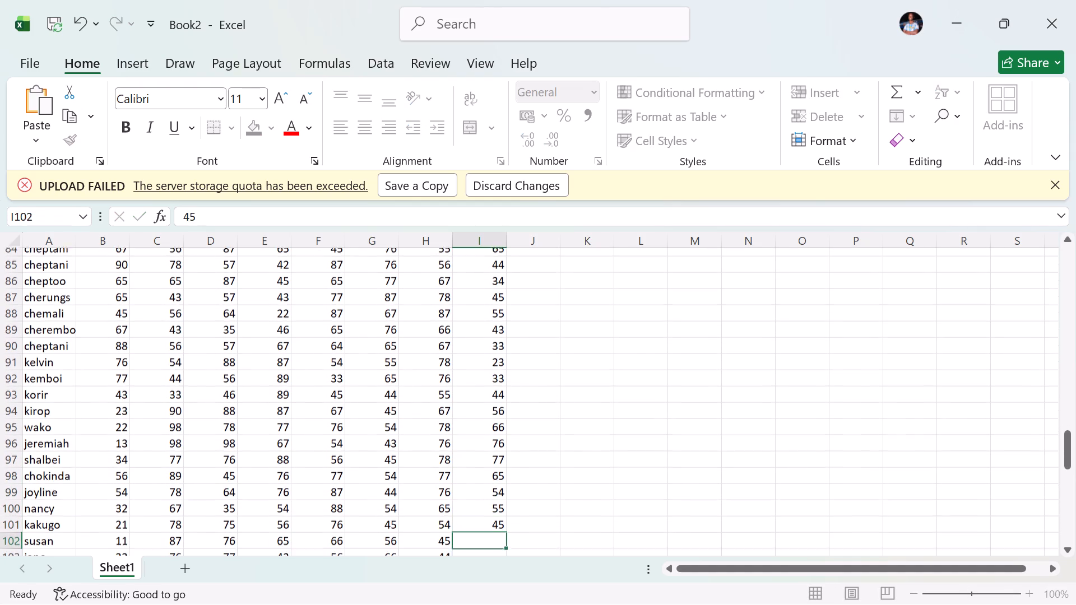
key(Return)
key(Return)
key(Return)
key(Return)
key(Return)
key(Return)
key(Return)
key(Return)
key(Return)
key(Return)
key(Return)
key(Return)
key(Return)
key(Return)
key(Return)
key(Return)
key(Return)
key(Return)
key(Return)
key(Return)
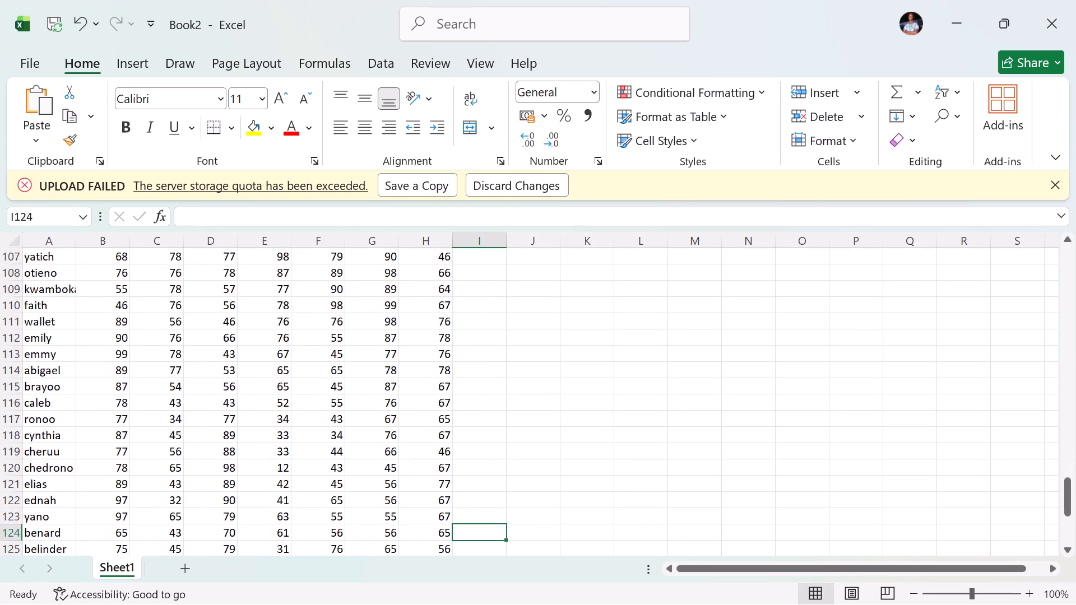
Enter the BUSINESS marks 34, 33, 45, 34 and 32 in cells I102 to I106.
scroll(448, 414, up, 1)
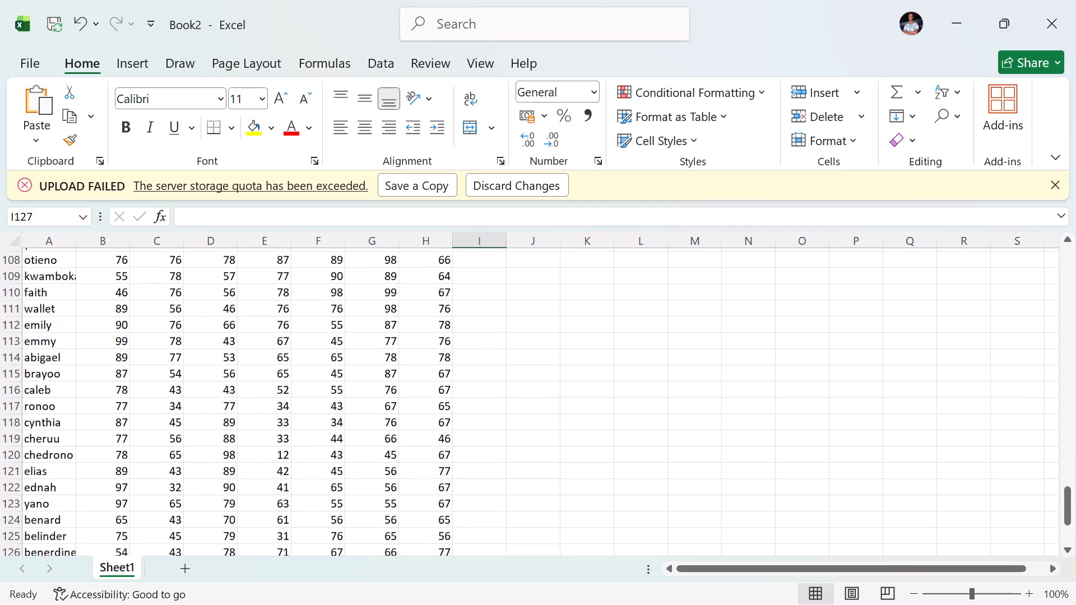
scroll(448, 414, up, 3)
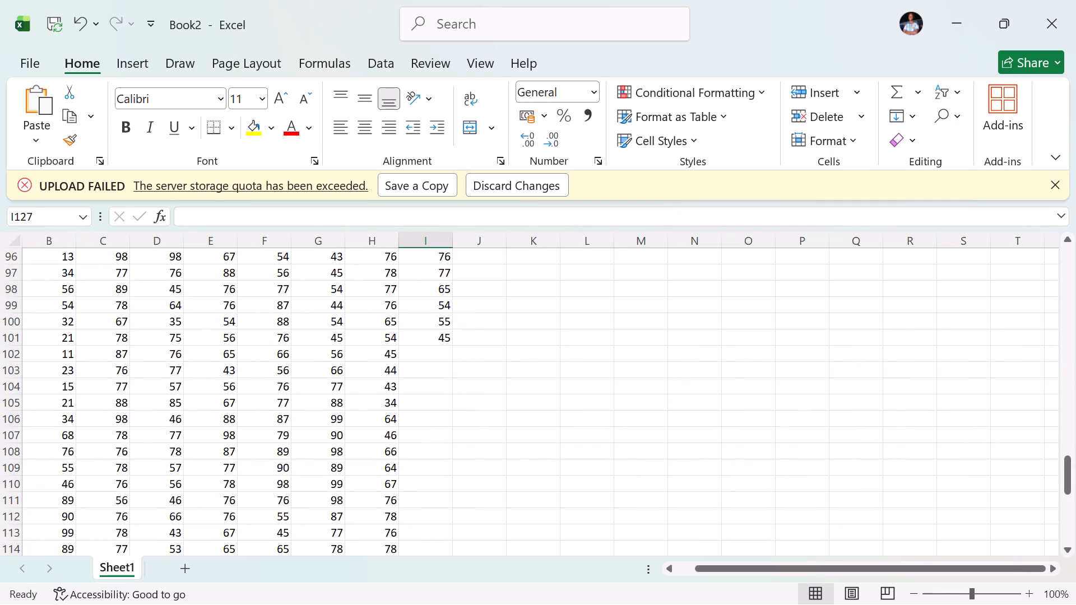
click(438, 361)
text(34)
key(Return)
text(33)
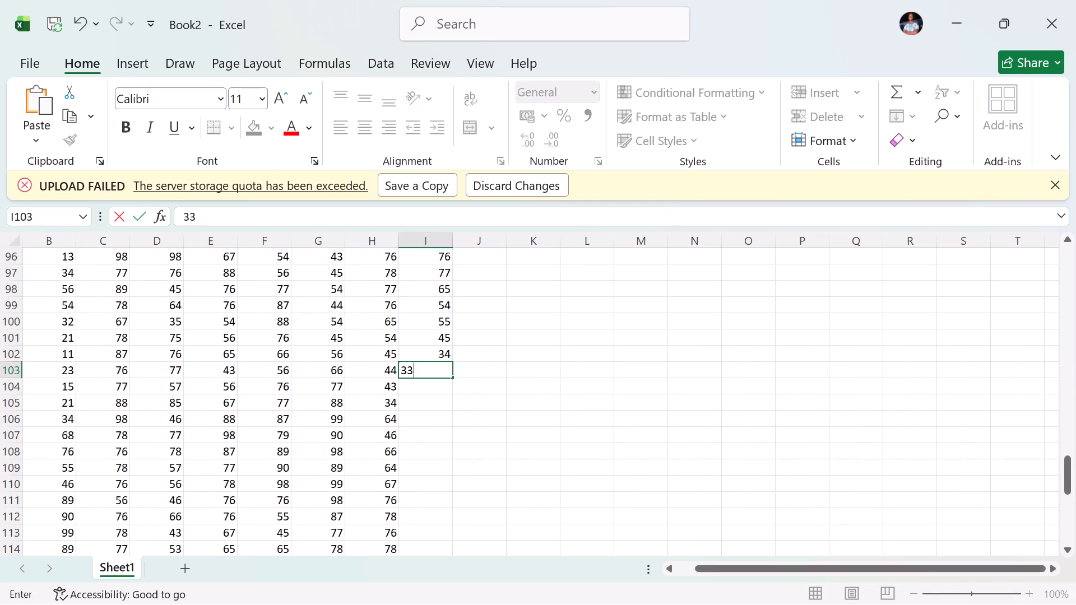
key(Return)
text(45)
key(Return)
text(34)
key(Return)
text(32)
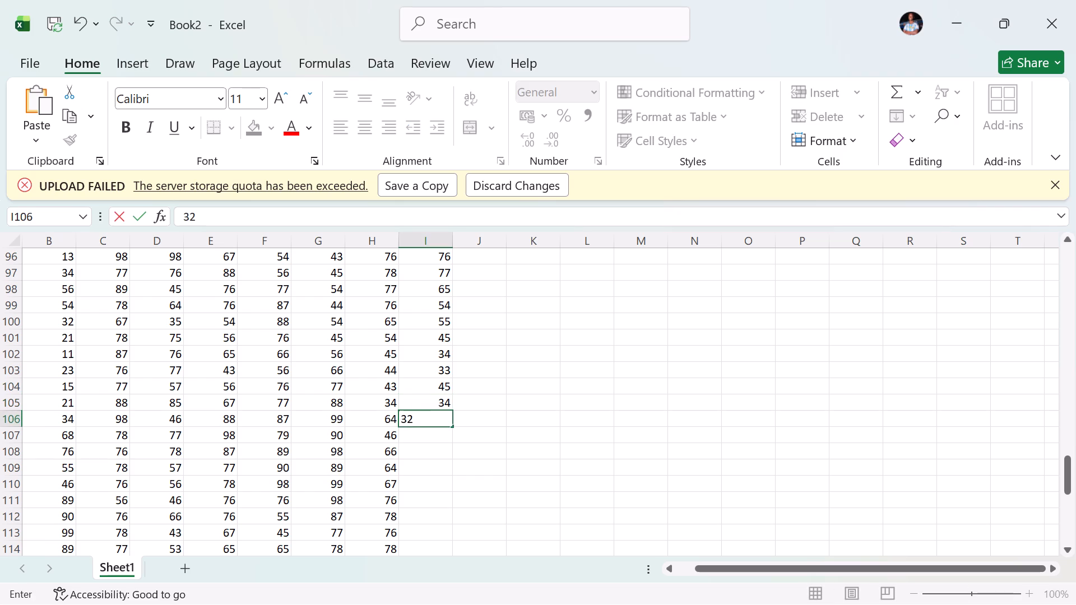
key(Return)
Enter the BUSINESS marks 24, 42, 22, 43 and 23 in cells I107 to I111, for the students from yatich to wallet.
key(2)
key(4)
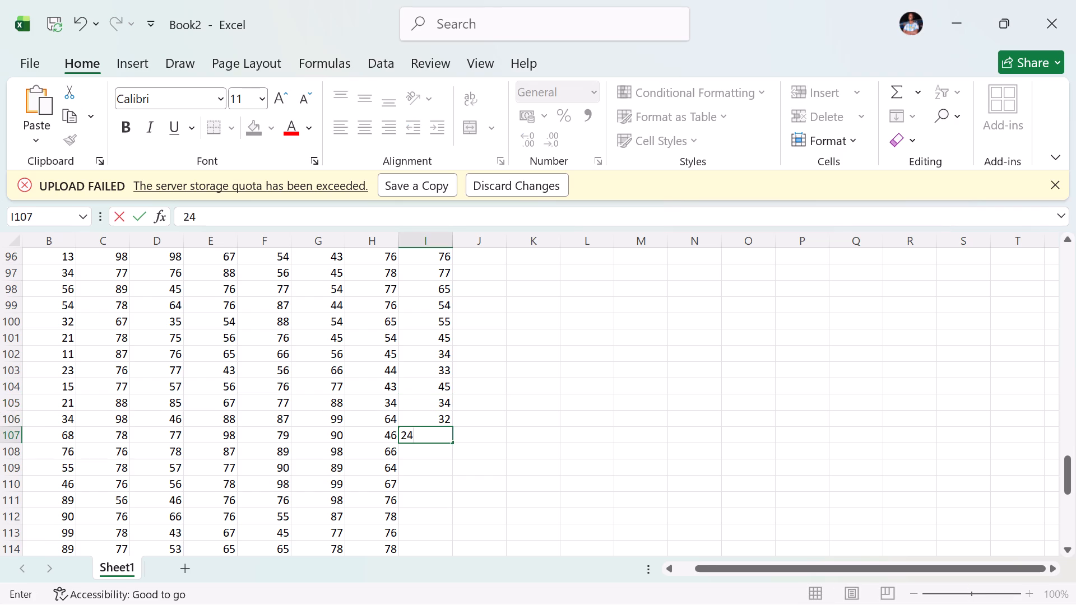
key(Return)
text(42)
key(Return)
text(22)
key(Return)
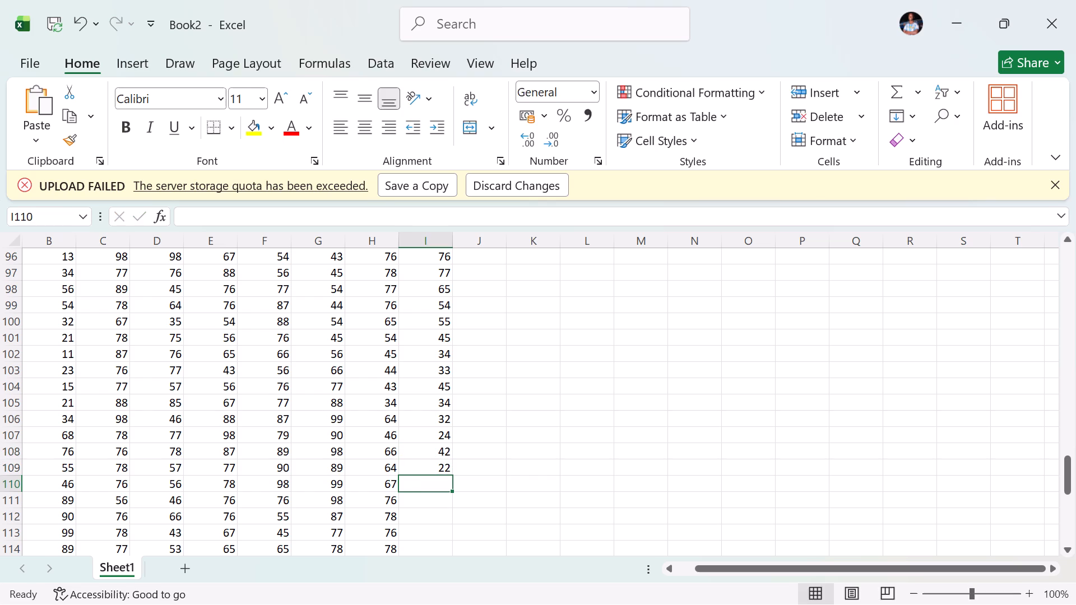
text(43)
key(Return)
text(23)
key(Return)
Enter the BUSINESS marks 44, 54, 34, 55 and 54 in cells I112 to I116, for the students from emily to caleb.
text(44)
key(Return)
text(54)
key(Return)
text(34)
key(Return)
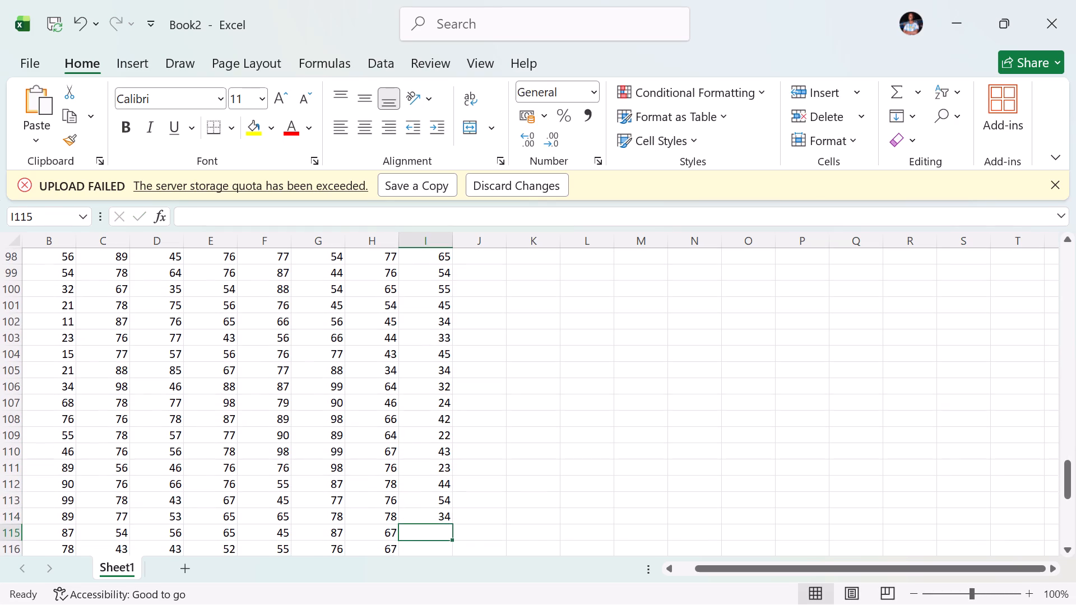
text(55)
key(Return)
text(54)
key(Return)
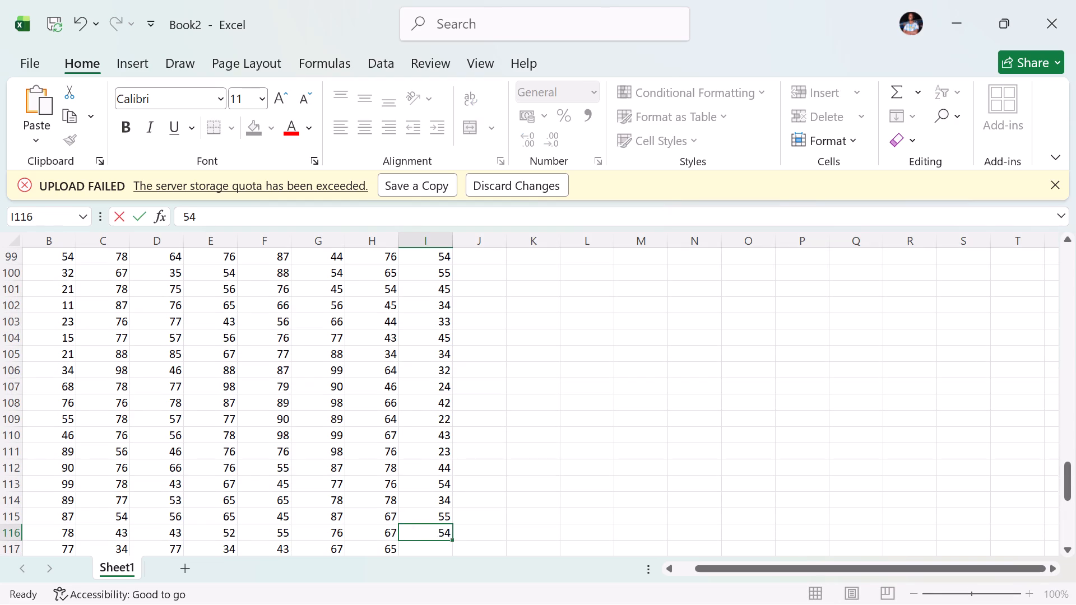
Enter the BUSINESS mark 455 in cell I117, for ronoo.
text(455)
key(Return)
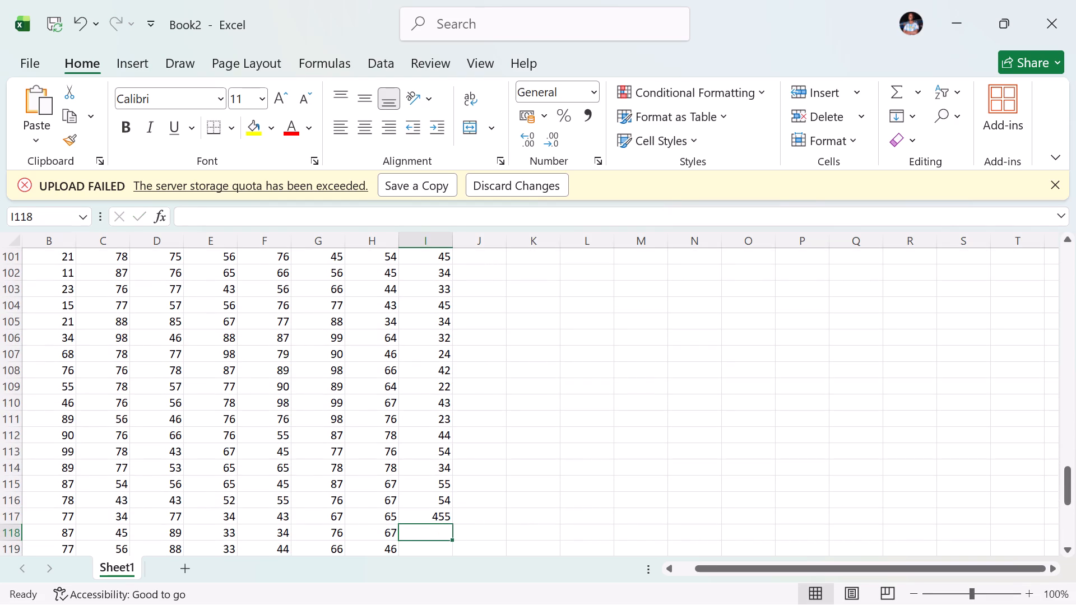
Replace the mistyped BUSINESS mark in cell I117, for ronoo, with 90.
click(423, 523)
click(428, 517)
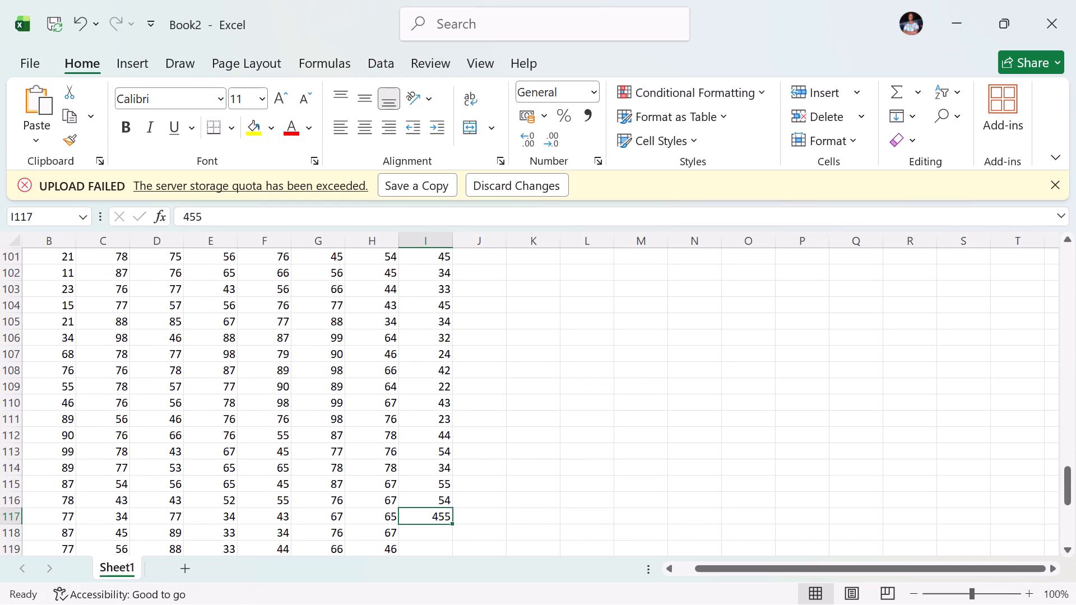
key(Print)
key(BackSpace)
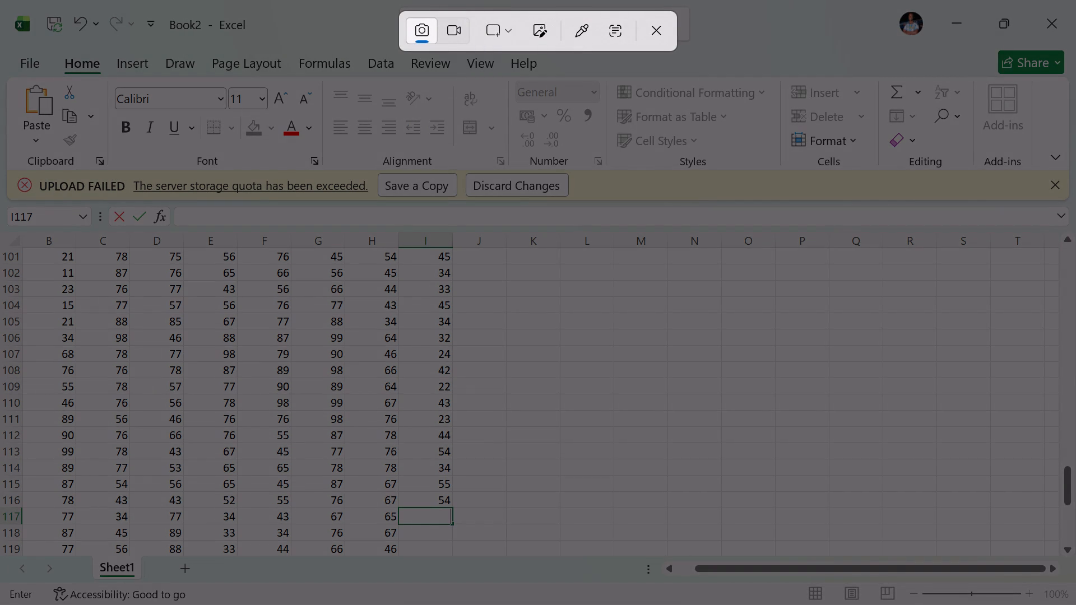
click(657, 27)
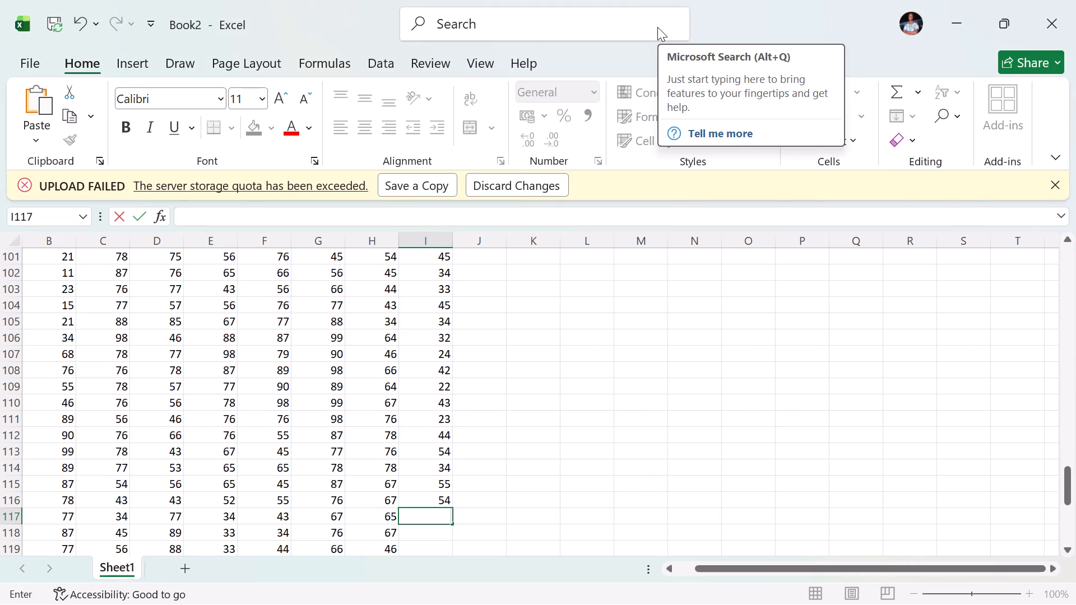
key(Menu)
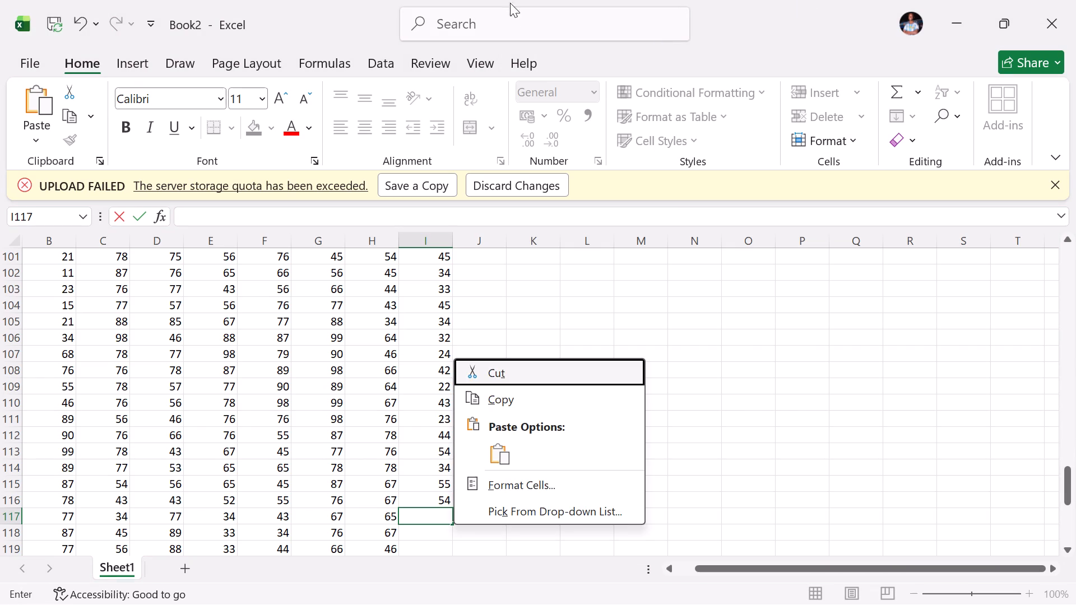
click(489, 331)
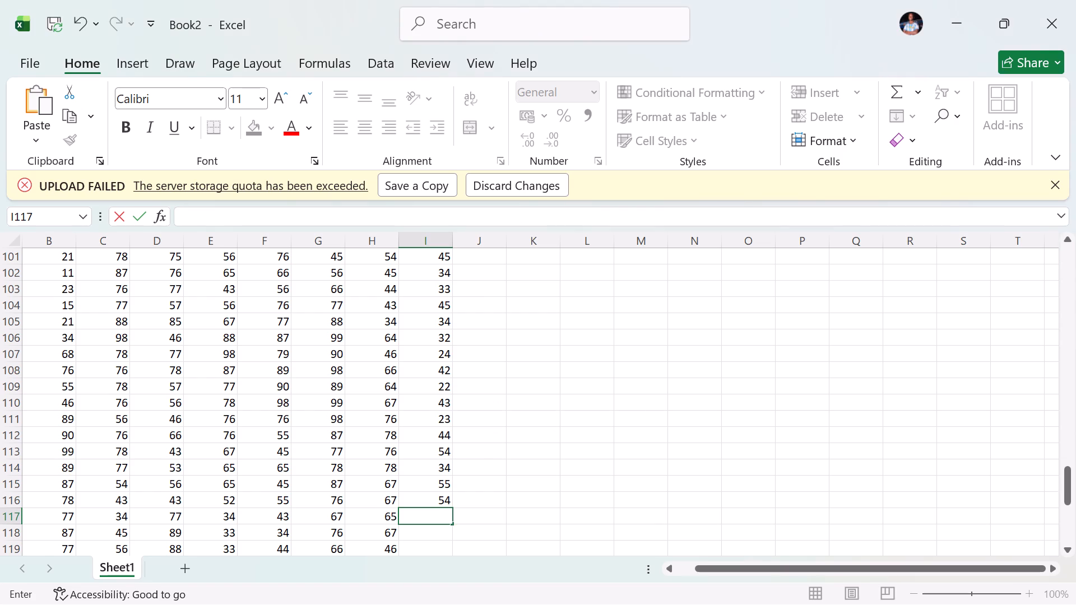
scroll(470, 317, right, 1)
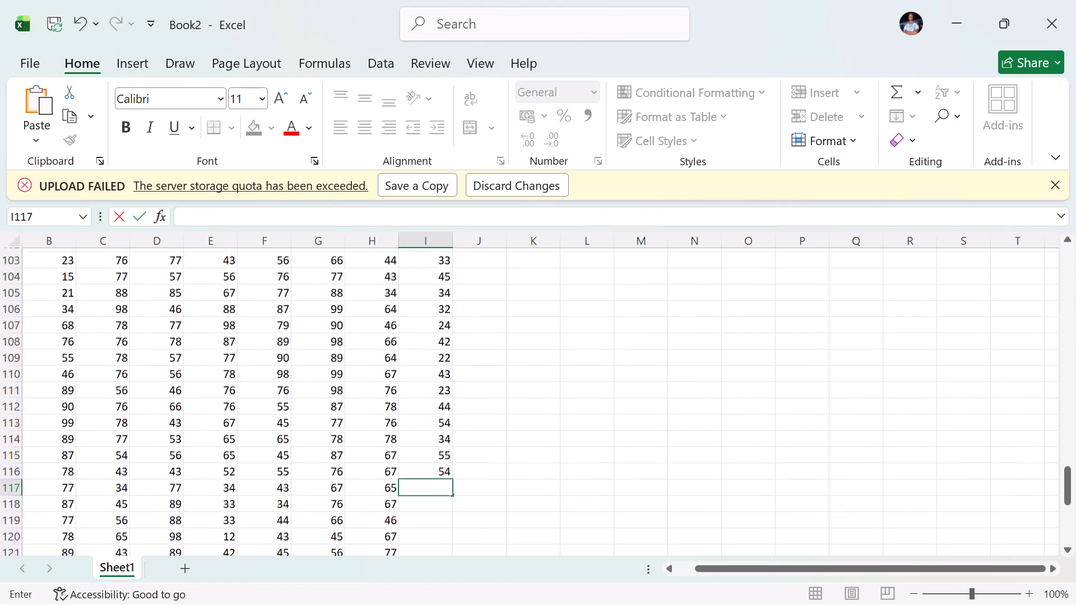
scroll(470, 317, right, 1)
scroll(470, 317, down, 1)
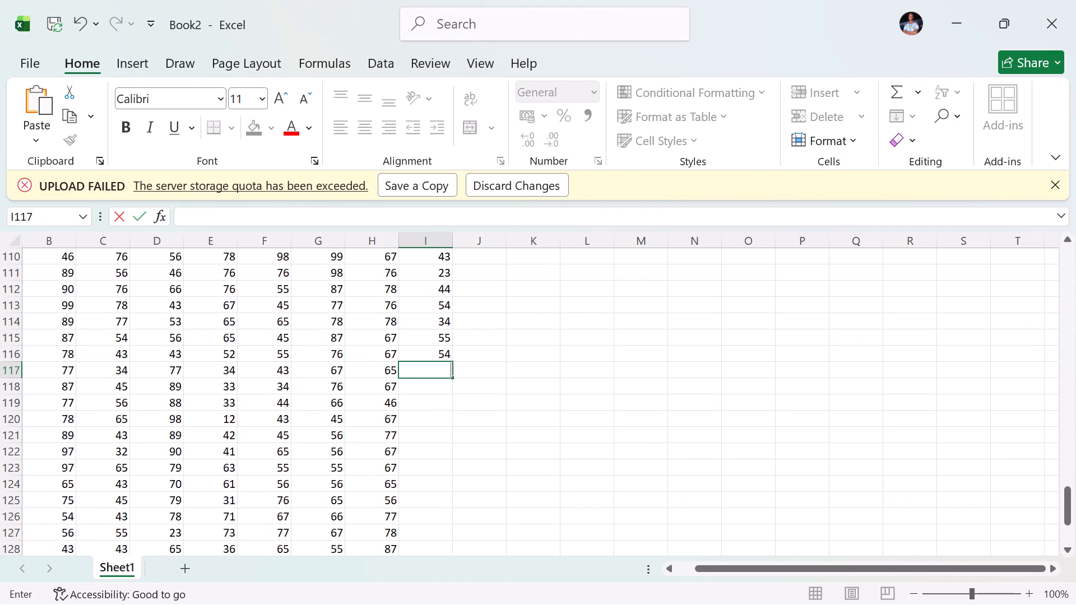
text(90)
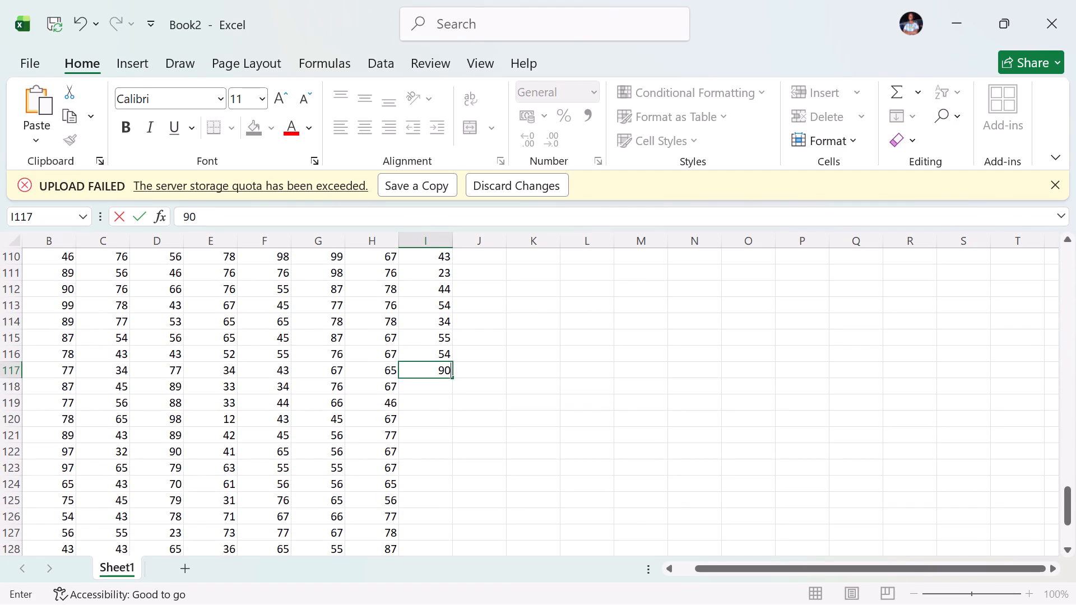
key(Return)
Enter the BUSINESS marks 56, 66, 56 and 67 in cells I118 to I121, for the students from cynthia to elias.
key(5)
key(6)
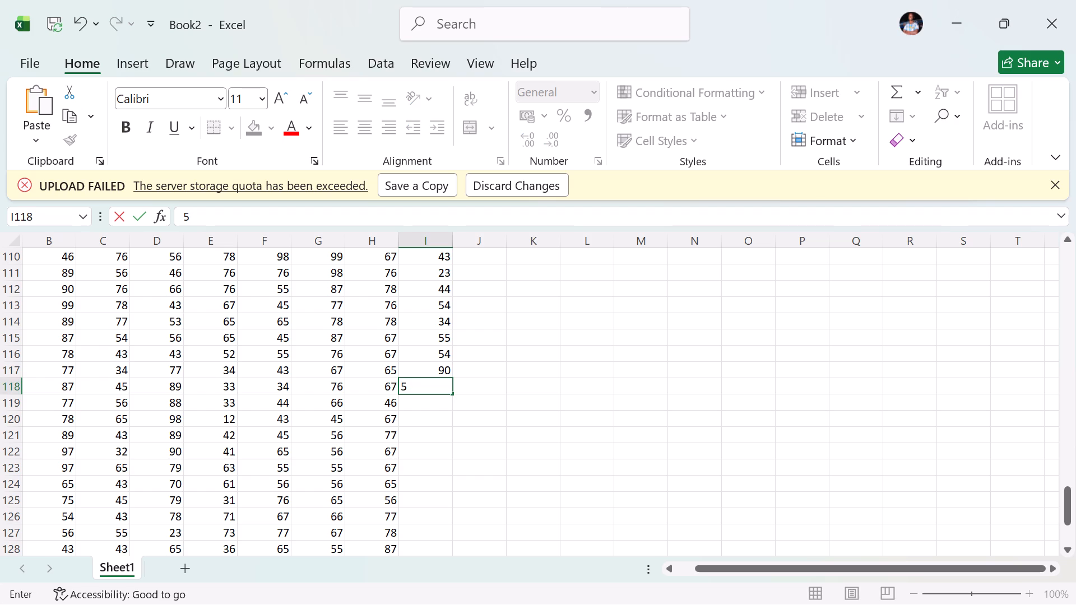
key(Return)
text(66)
key(Return)
text(56)
key(Return)
text(67)
key(Return)
Enter the BUSINESS marks 78, 88, 87, 78 and 88 in cells I122 to I126, for the students from ednah to benerdine.
text(78)
key(Return)
text(88)
key(Return)
text(87)
key(Return)
text(78)
key(Return)
text(88)
key(Return)
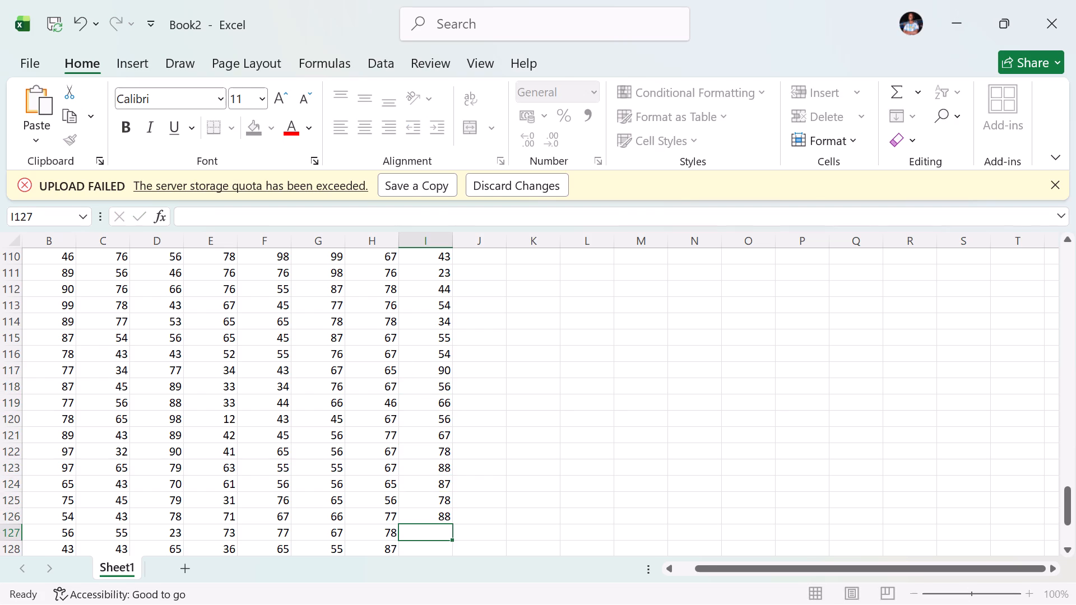
Enter the BUSINESS marks 76, 65, 56 and 66 in cells I127 to I130, for the last four students.
text(76)
key(Return)
text(65)
key(Return)
text(56)
key(Return)
text(66)
key(Return)
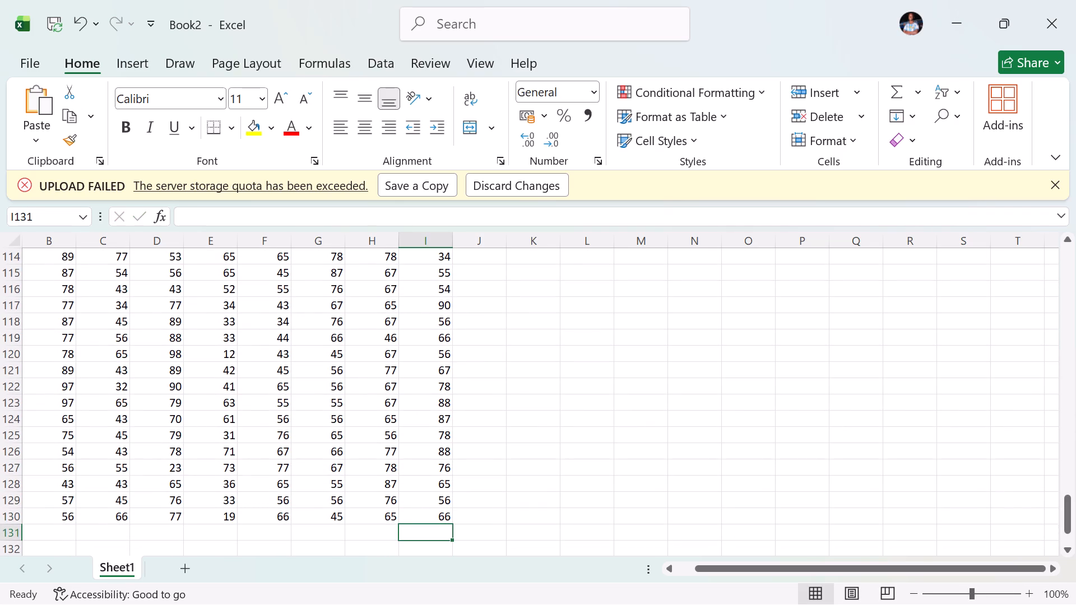
Look over the results sheet from the header row down to the students from row 38, checking which subject columns still lack marks.
scroll(442, 525, left, 1)
scroll(442, 525, right, 1)
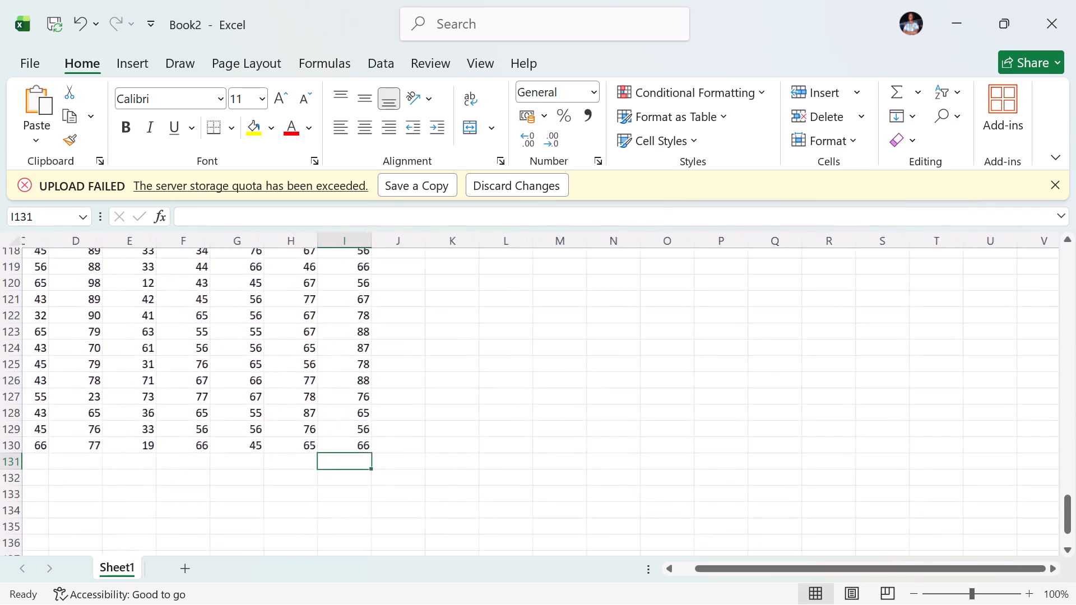
scroll(442, 525, right, 1)
scroll(464, 463, up, 7)
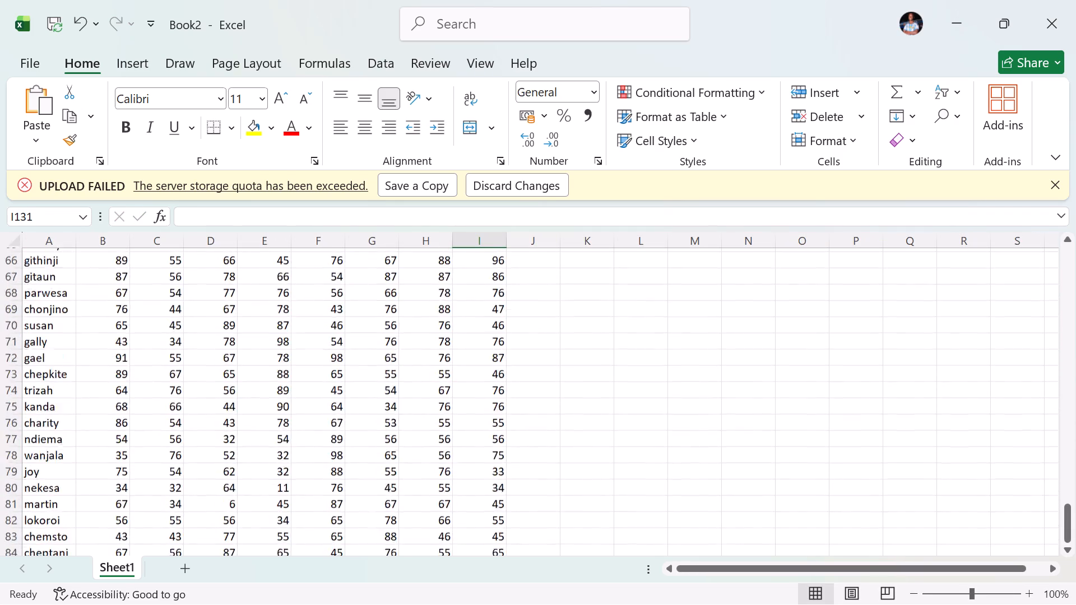
scroll(464, 463, up, 5)
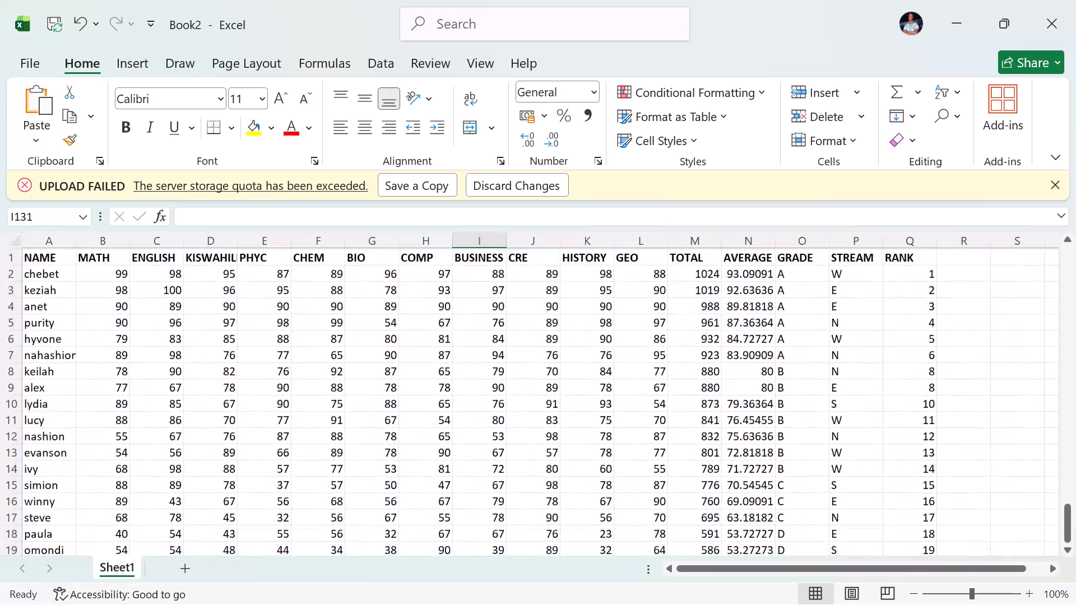
scroll(464, 463, down, 4)
scroll(464, 463, up, 1)
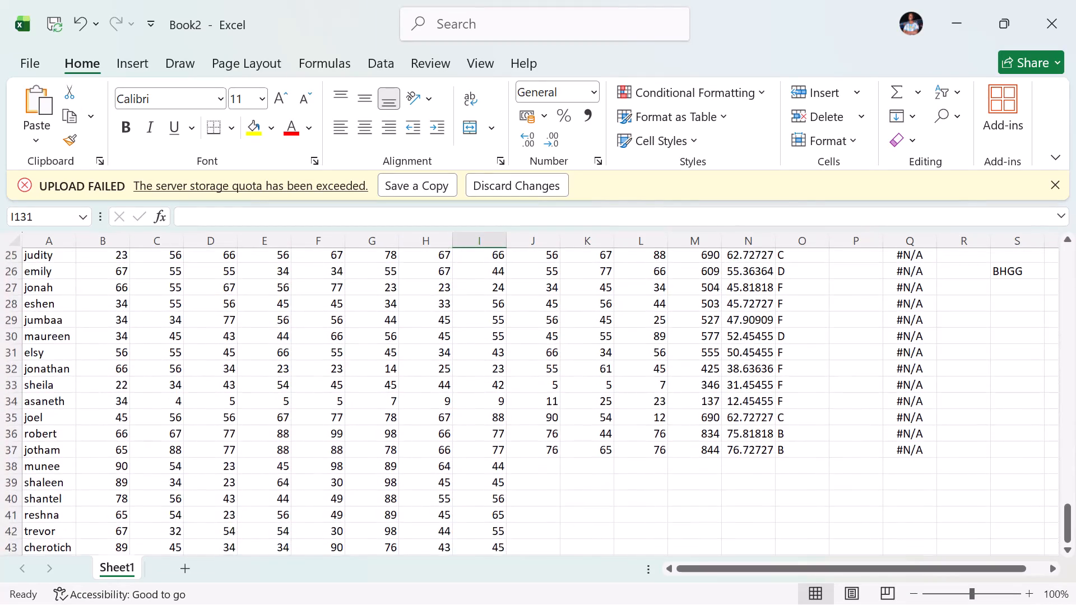
scroll(464, 463, up, 2)
scroll(464, 463, down, 1)
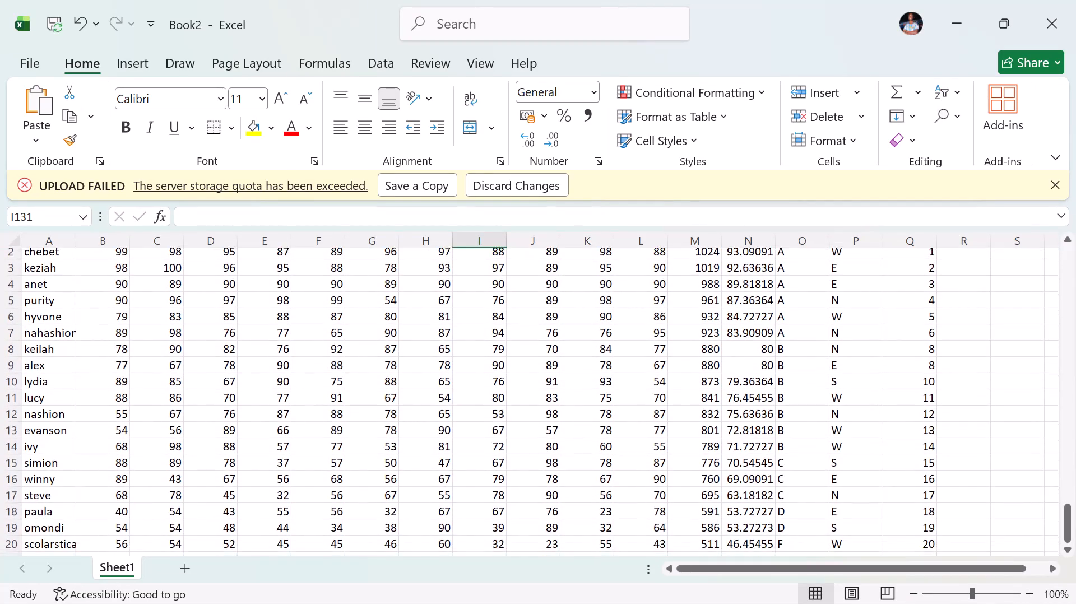
scroll(464, 463, down, 2)
scroll(464, 463, up, 1)
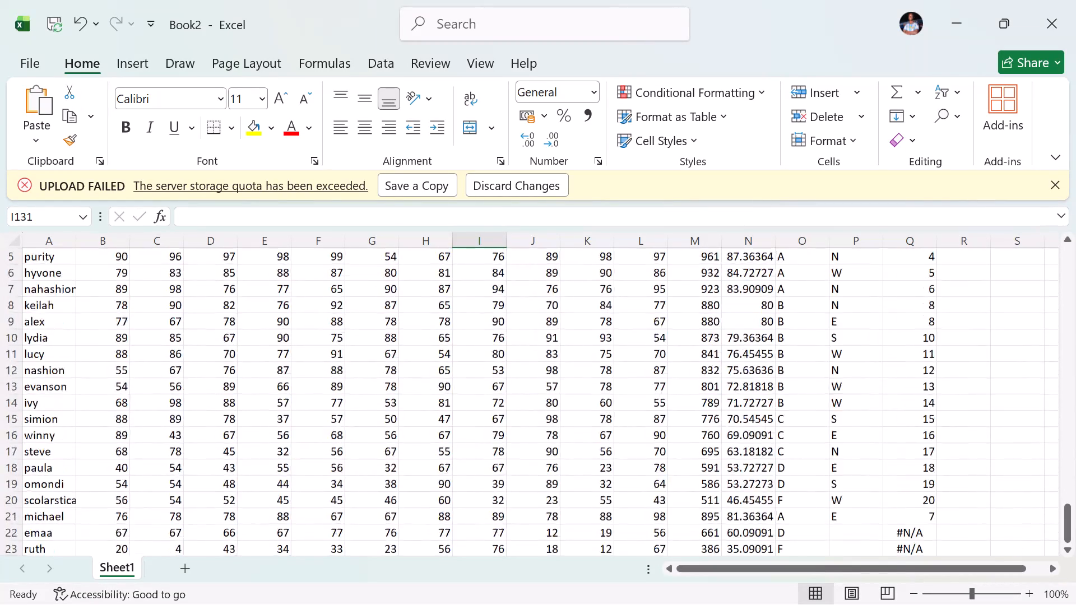
scroll(464, 463, up, 1)
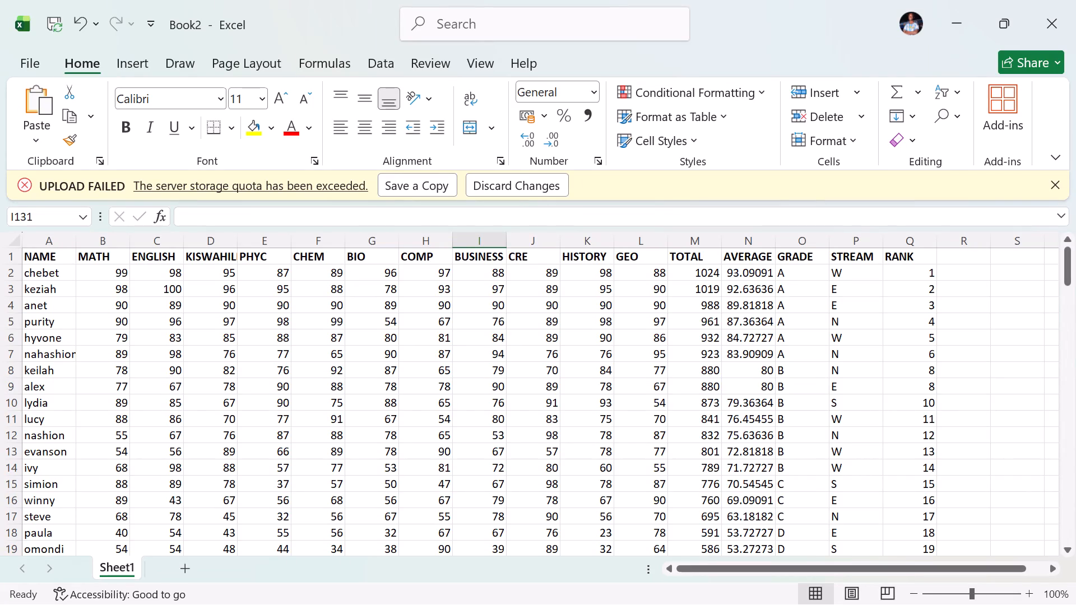
scroll(349, 389, up, 1)
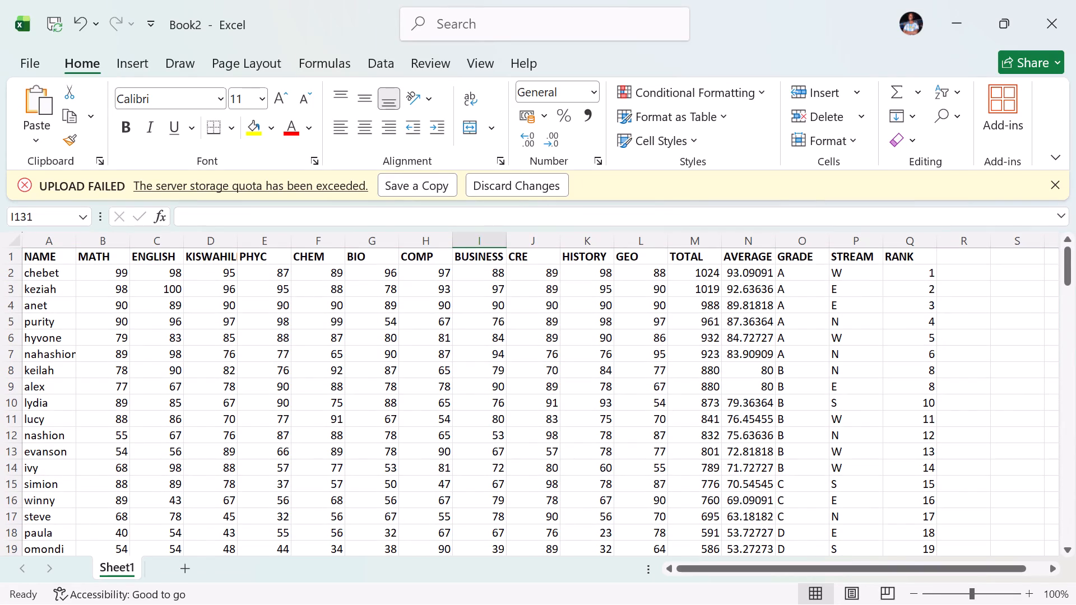
scroll(511, 342, down, 5)
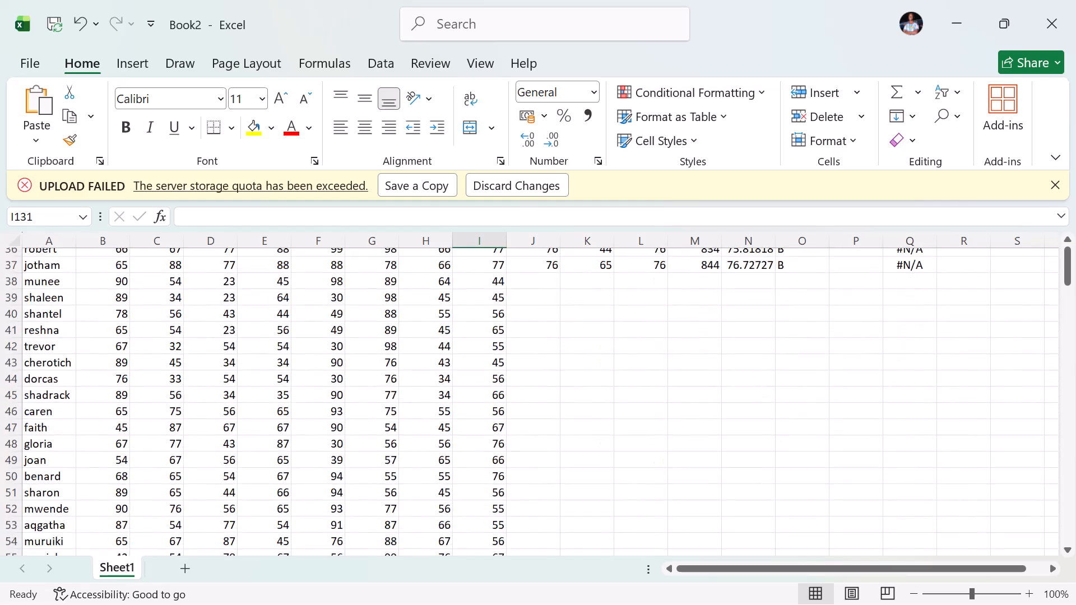
scroll(511, 342, up, 4)
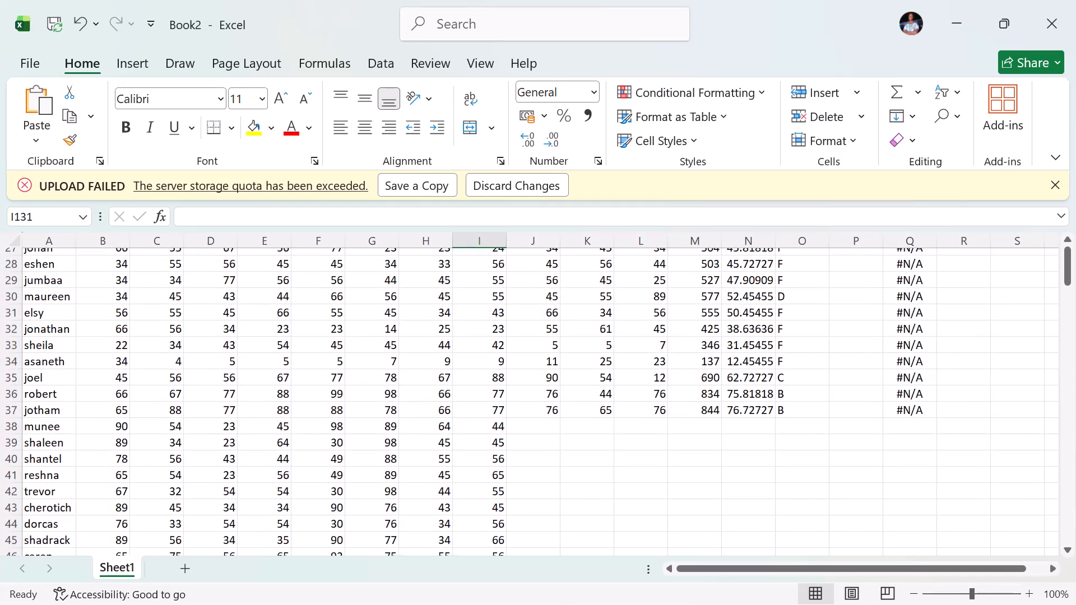
scroll(511, 342, up, 2)
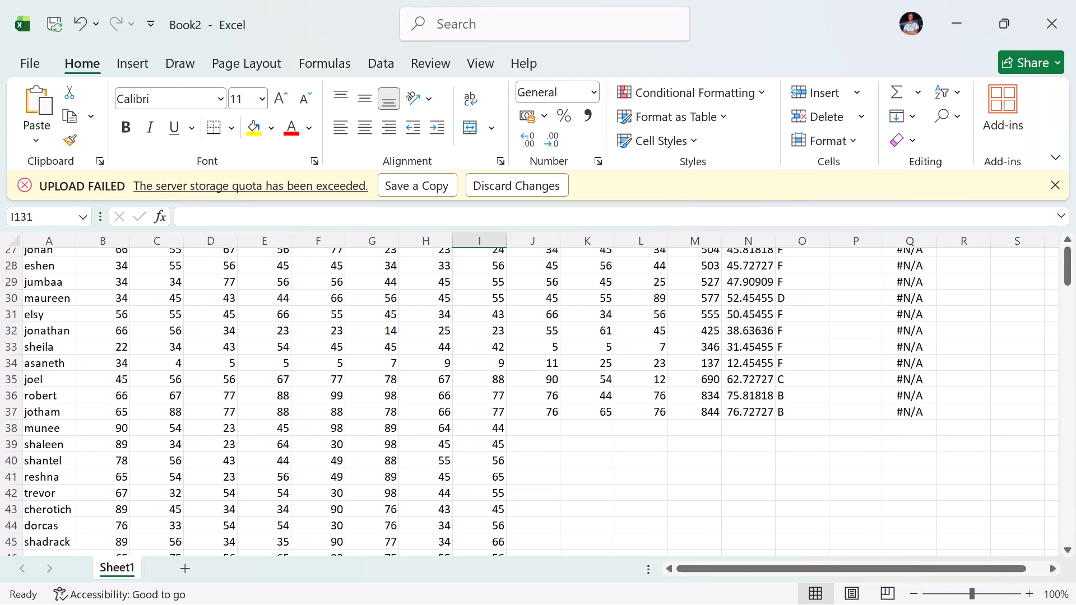
scroll(511, 342, up, 2)
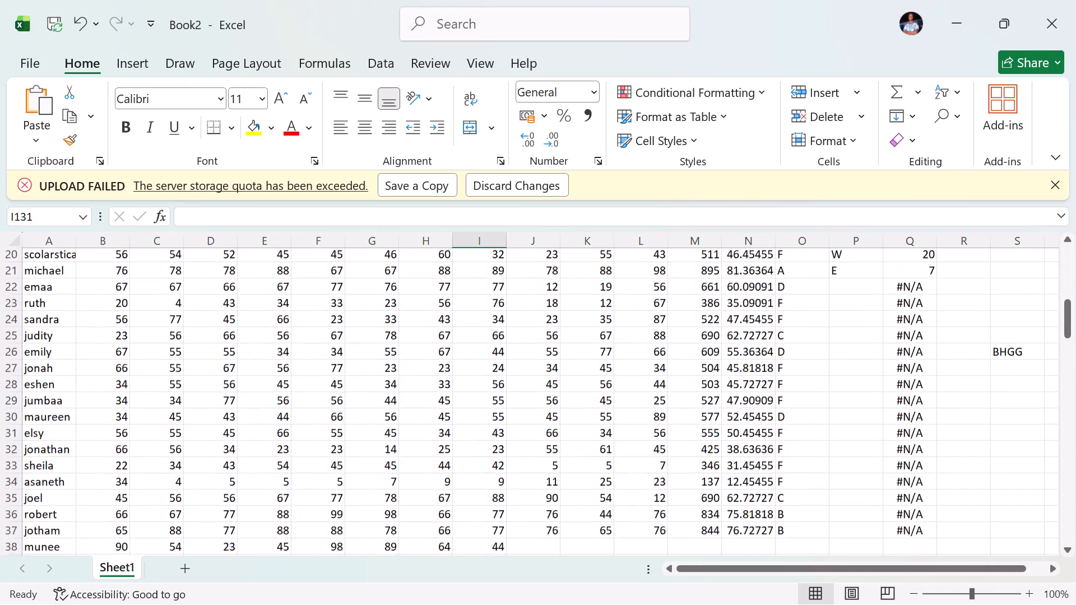
scroll(511, 342, up, 2)
scroll(511, 342, down, 2)
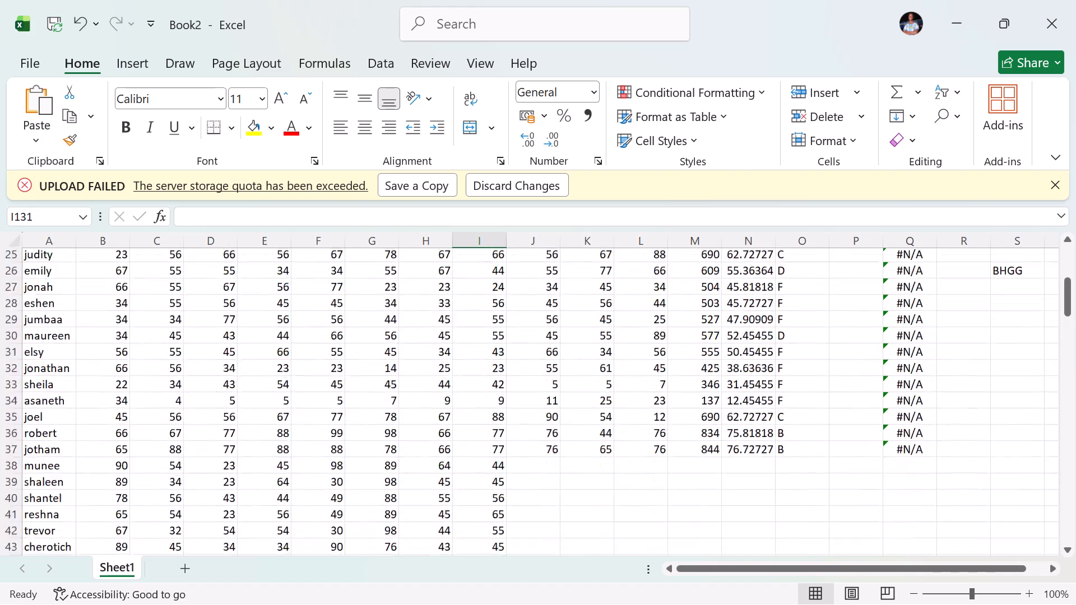
scroll(511, 342, down, 2)
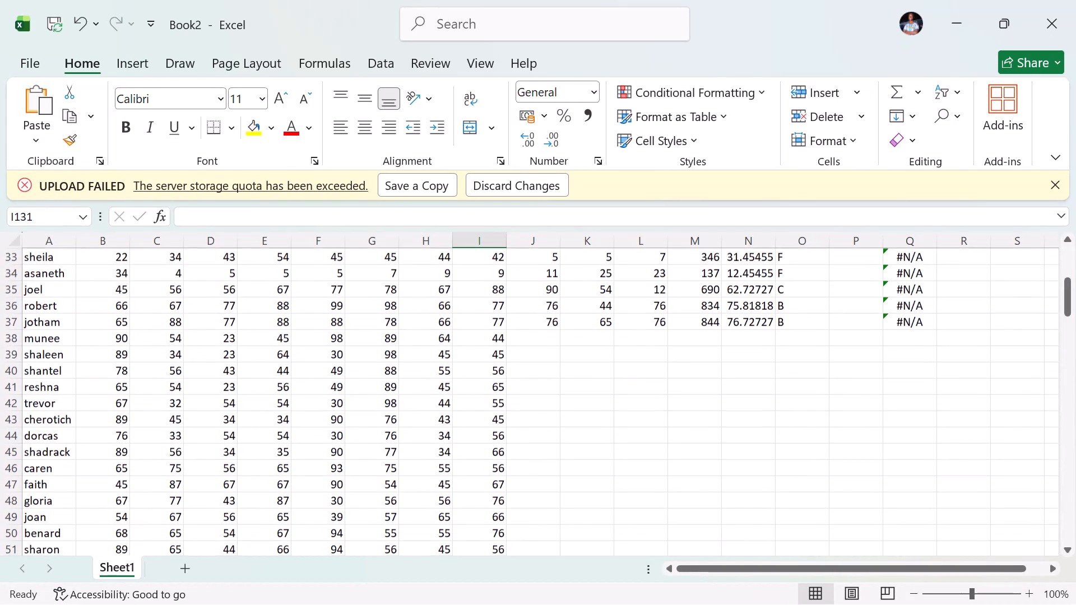
Delete the CRE, HISTORY and GEO columns, J to L, from the results sheet.
scroll(595, 306, up, 5)
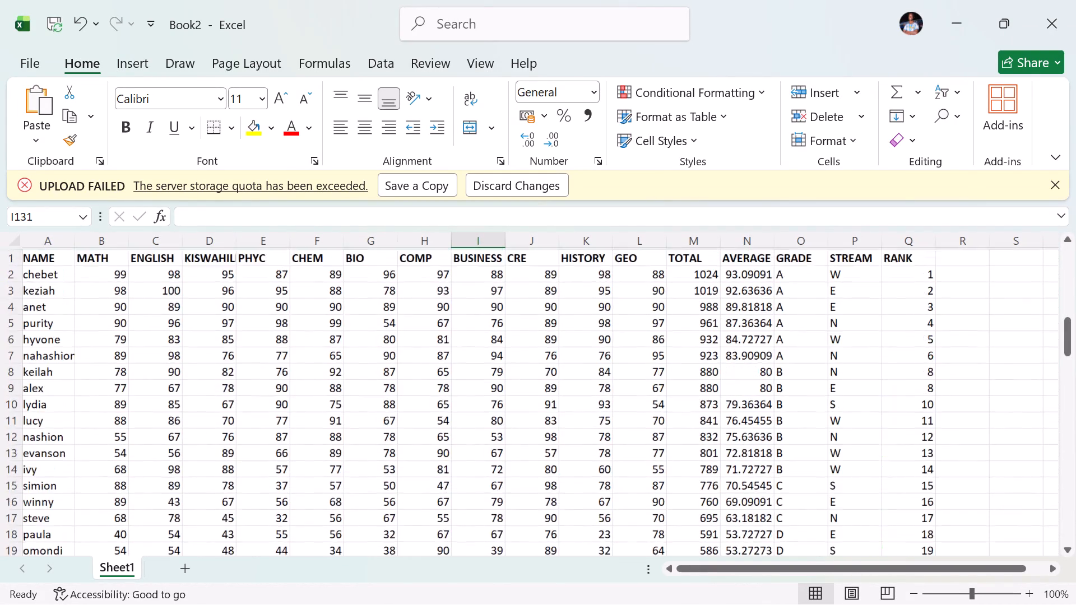
scroll(595, 306, up, 1)
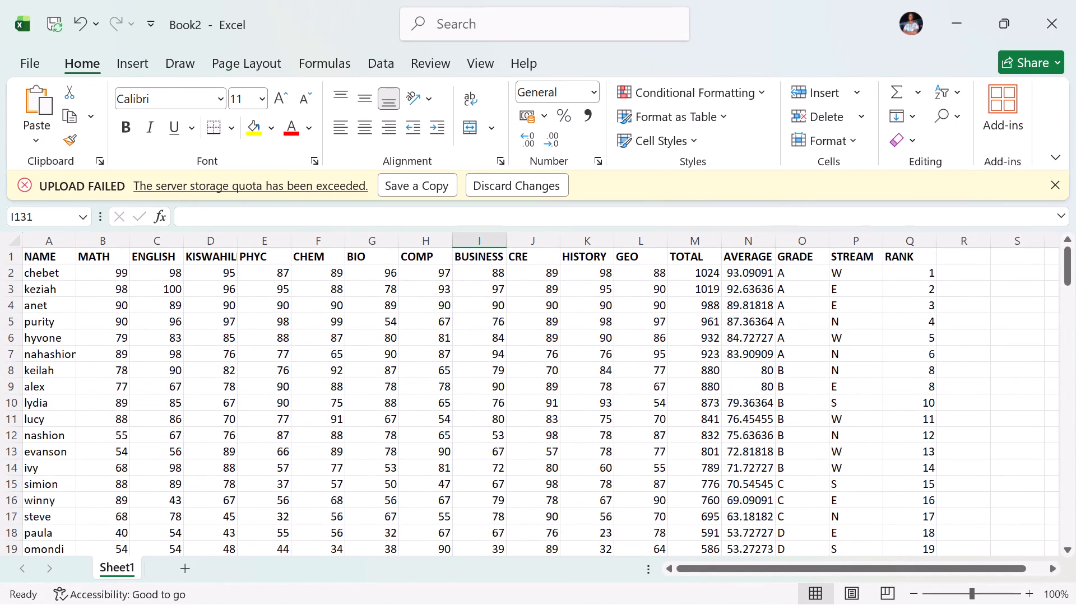
drag(530, 255, 597, 299)
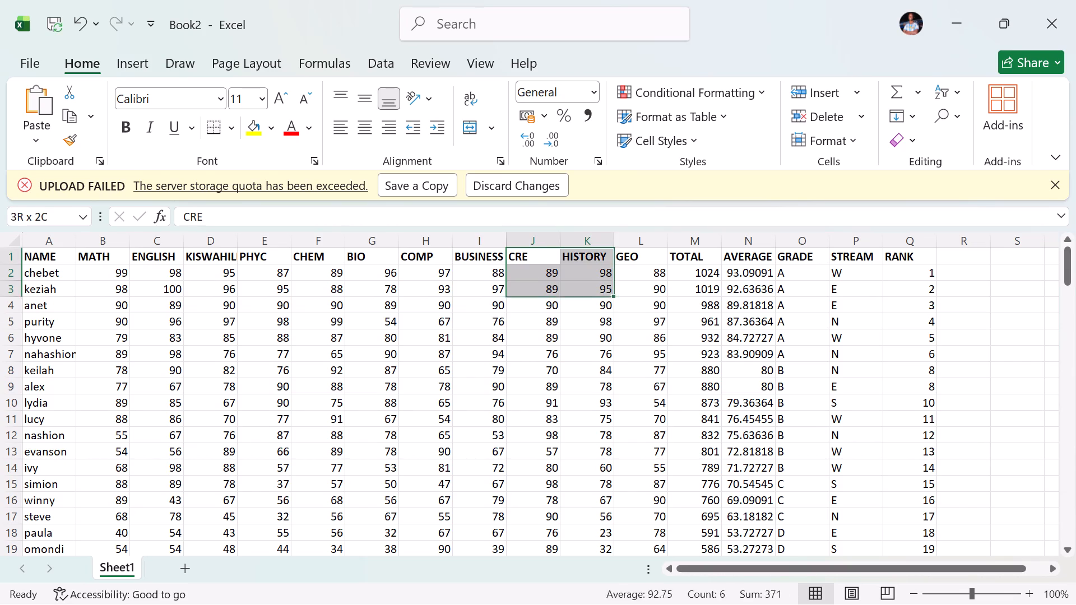
drag(597, 299, 674, 553)
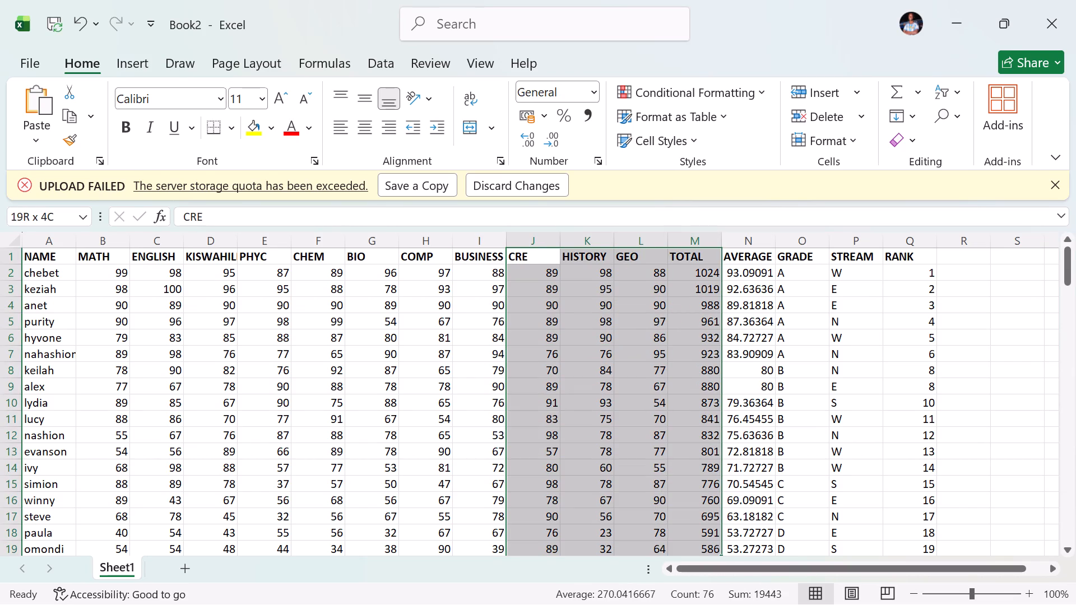
drag(674, 553, 611, 485)
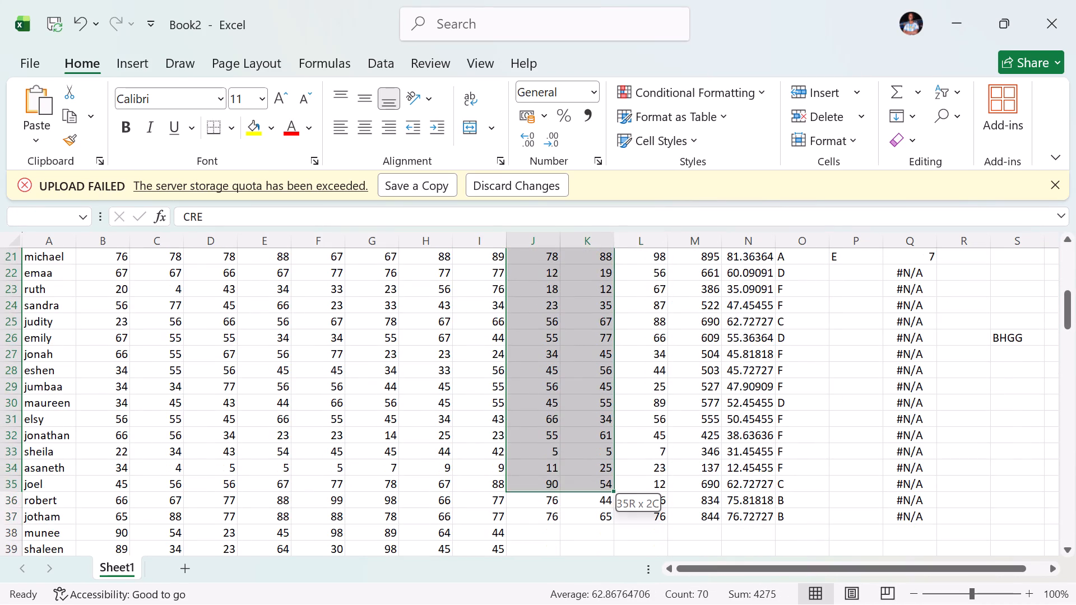
drag(611, 485, 651, 511)
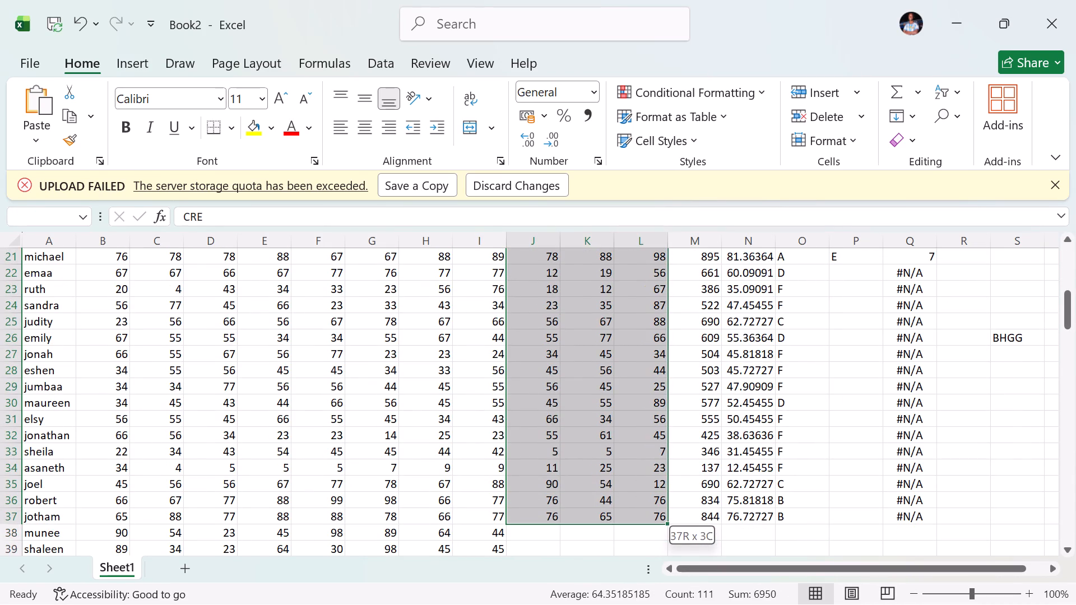
drag(651, 511, 651, 517)
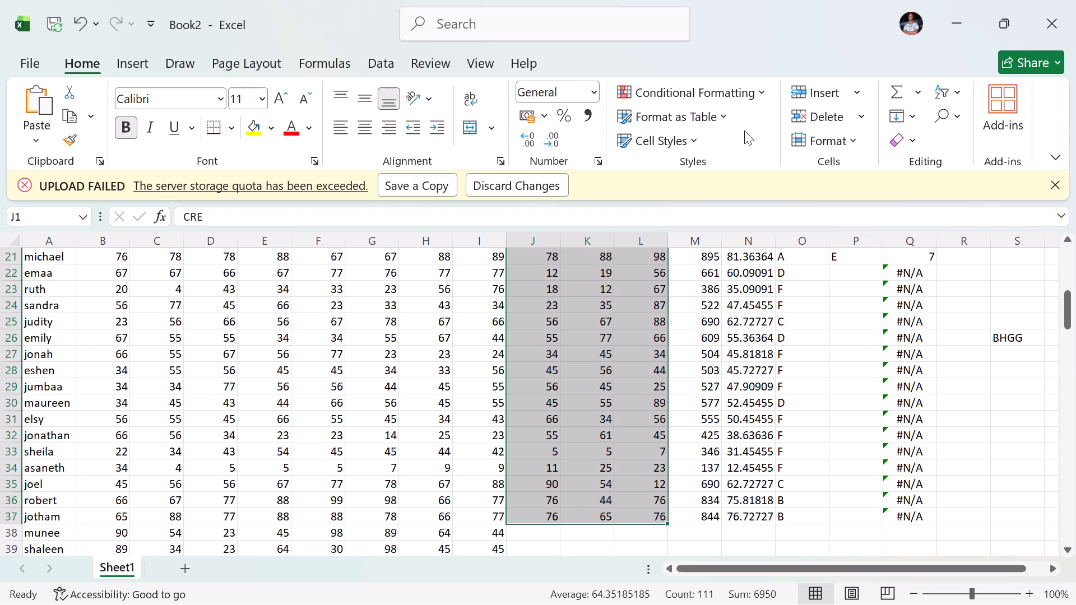
click(592, 16)
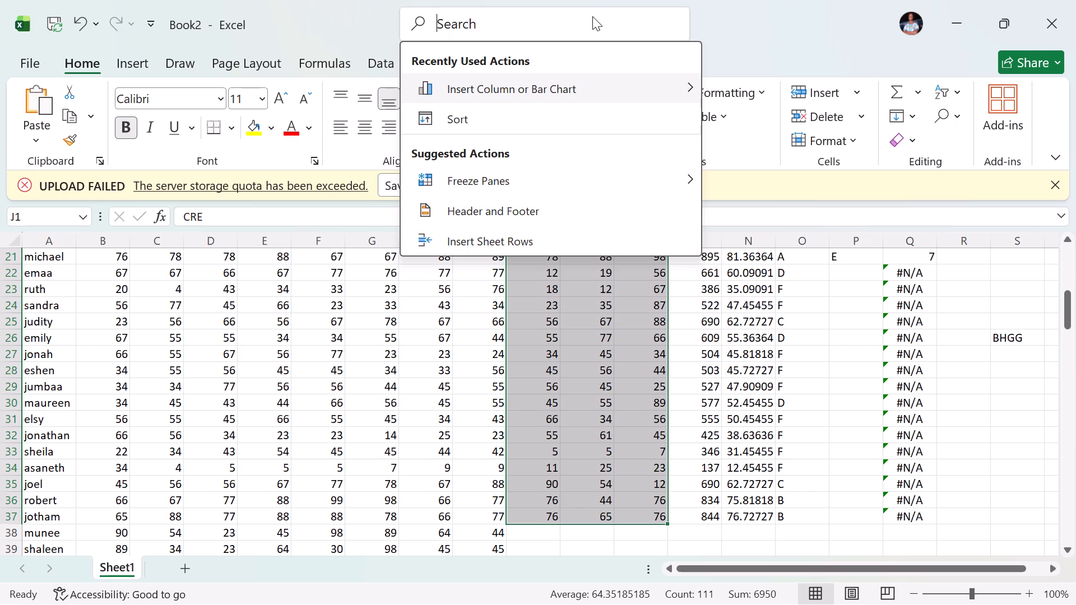
key(d)
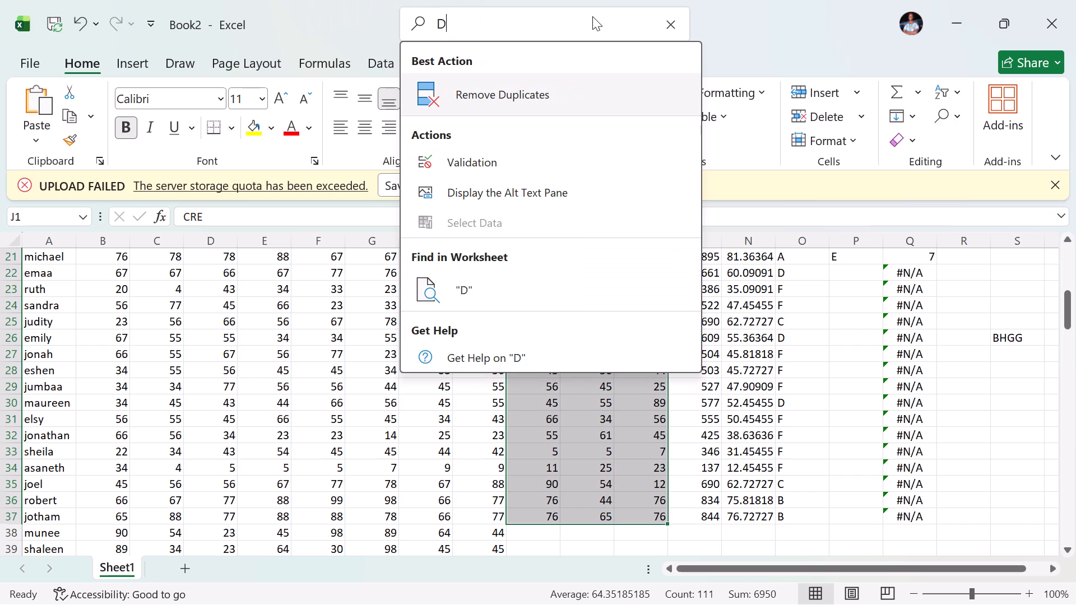
key(e)
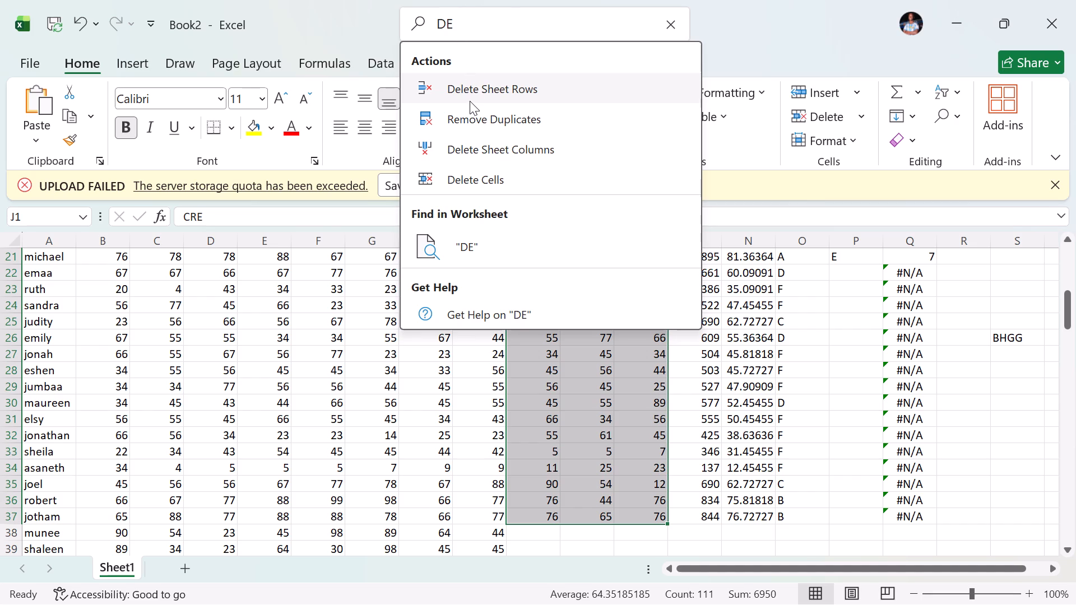
click(489, 146)
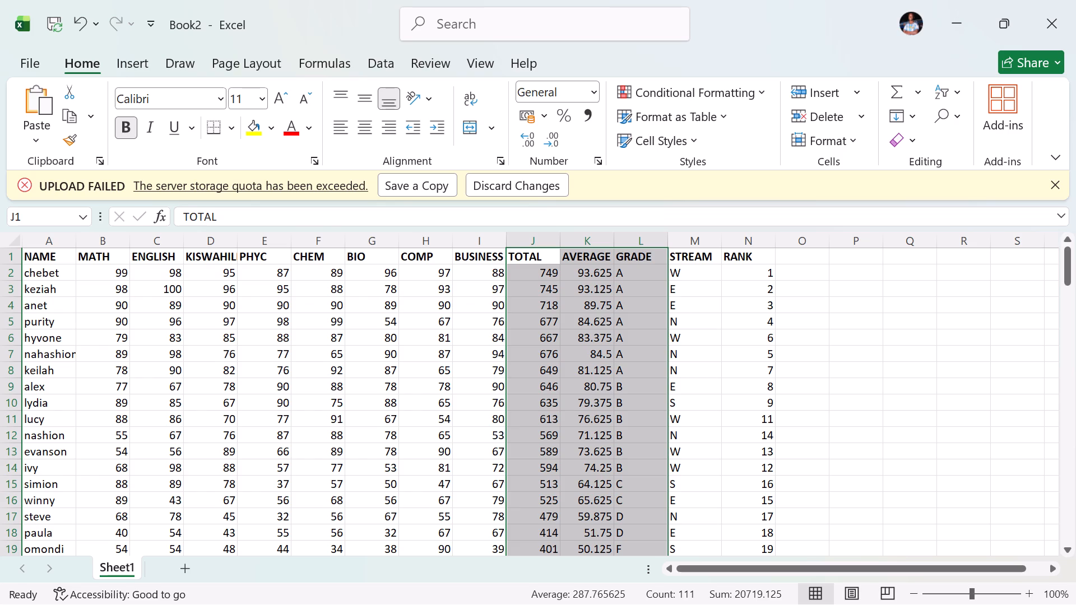
Look over the TOTAL, AVERAGE, GRADE, STREAM and RANK columns from the header row down to the students from row 38.
scroll(618, 352, up, 1)
click(708, 361)
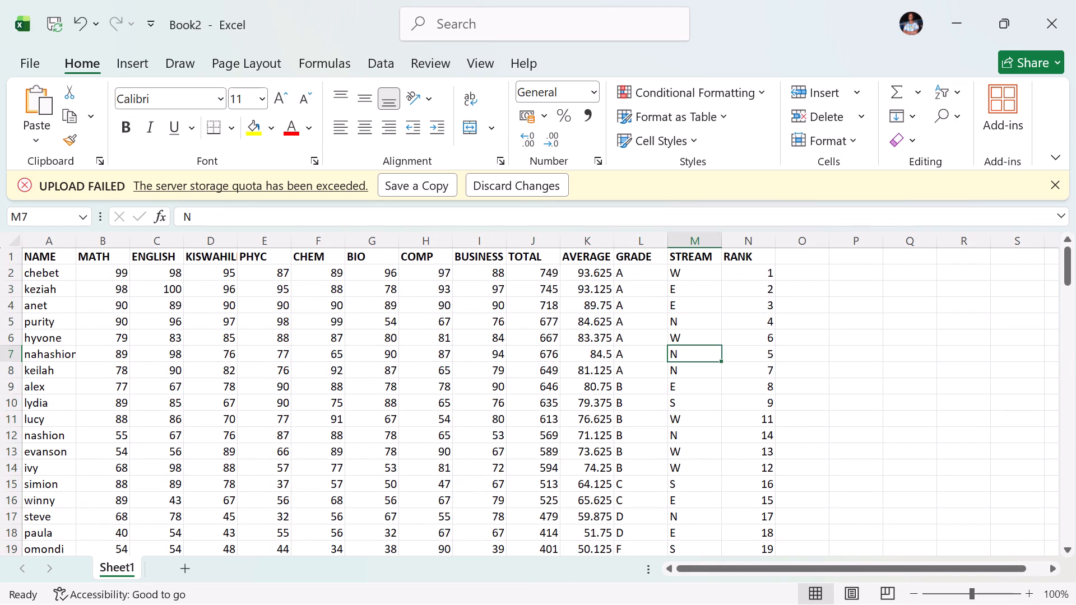
scroll(560, 415, right, 1)
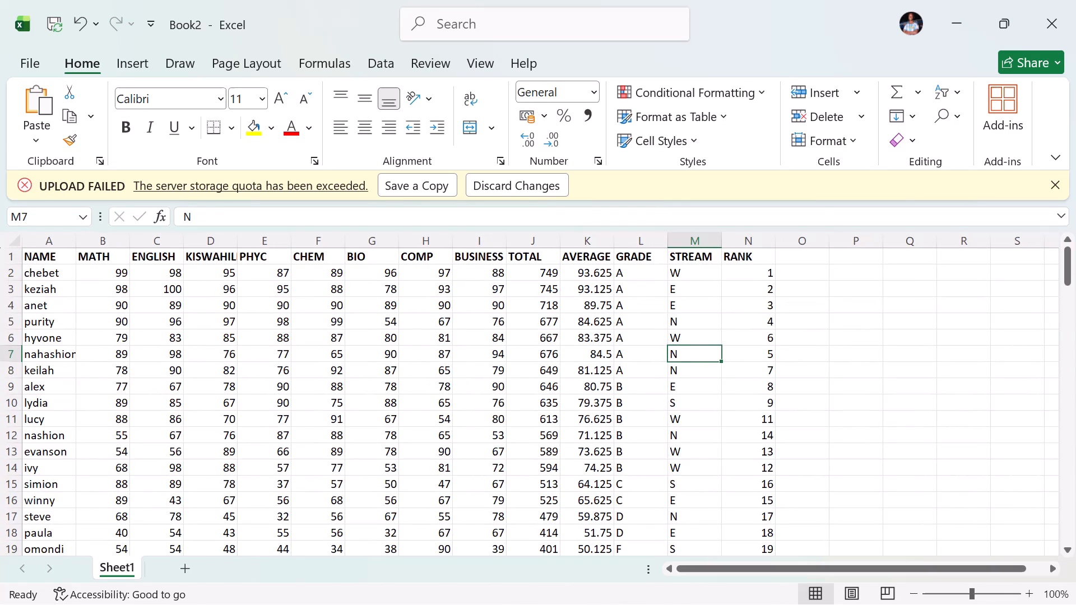
scroll(560, 415, down, 16)
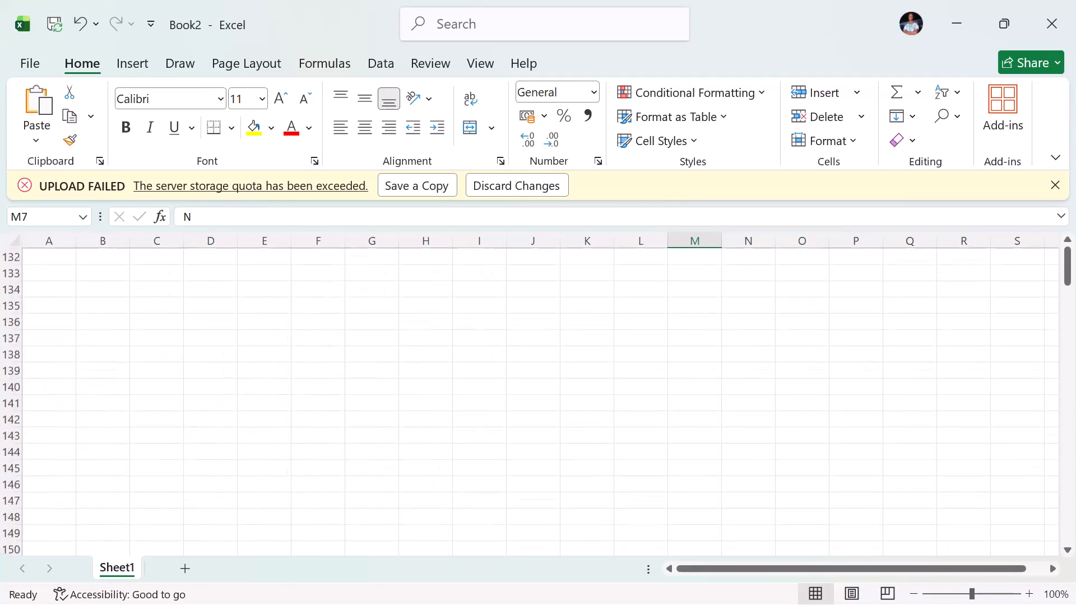
scroll(560, 415, down, 1)
scroll(560, 415, up, 12)
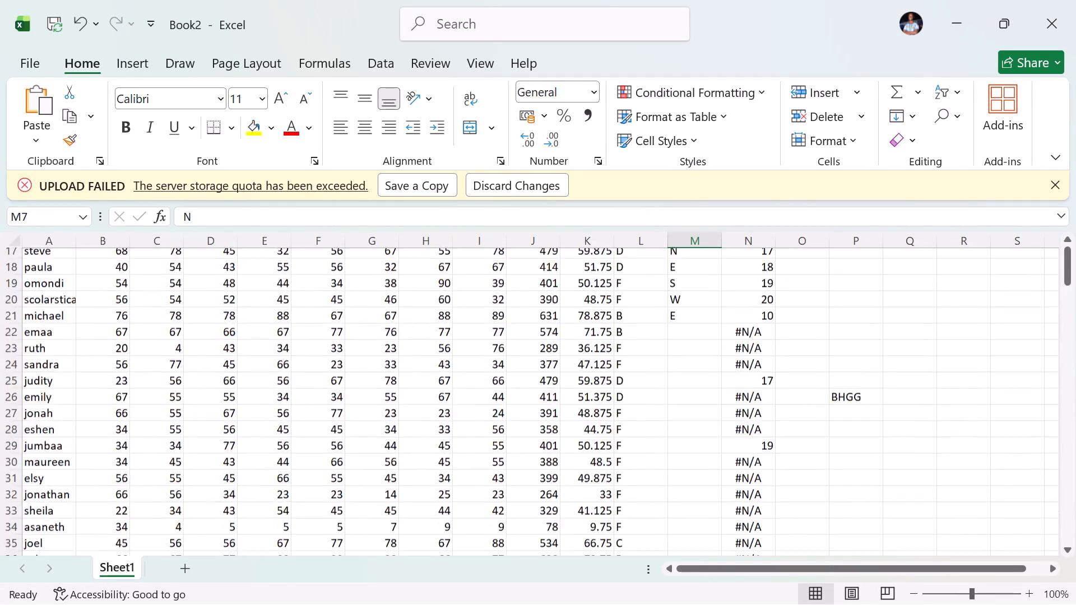
scroll(560, 415, down, 2)
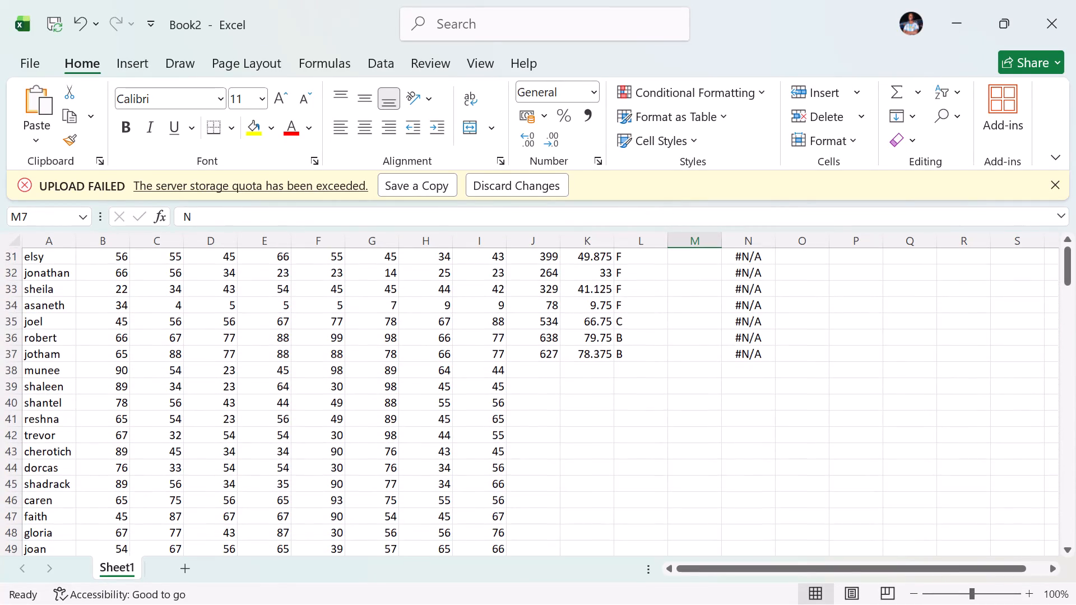
scroll(560, 415, up, 3)
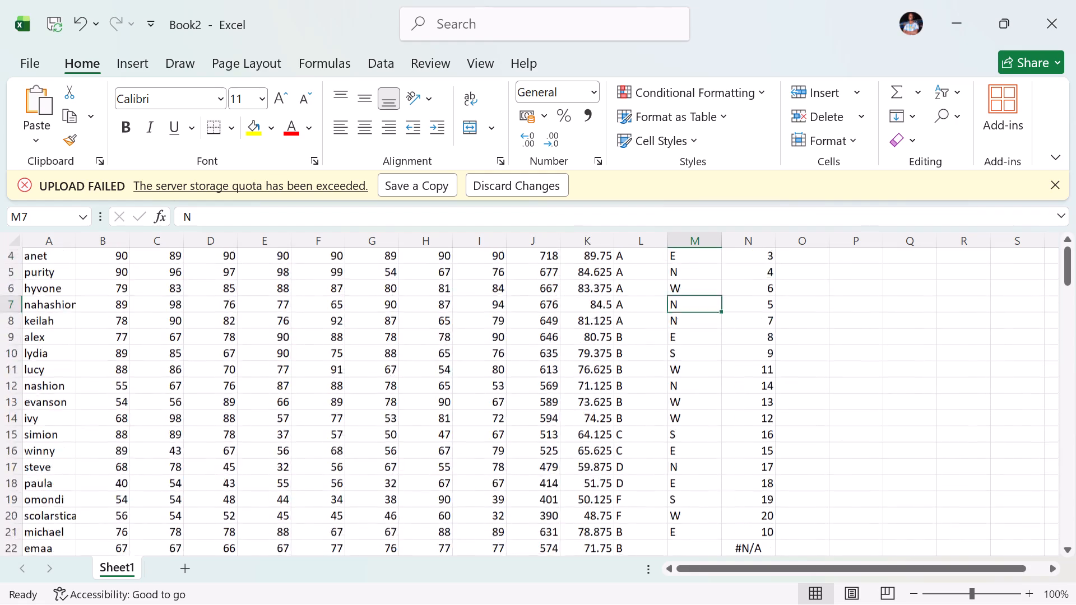
scroll(560, 415, down, 3)
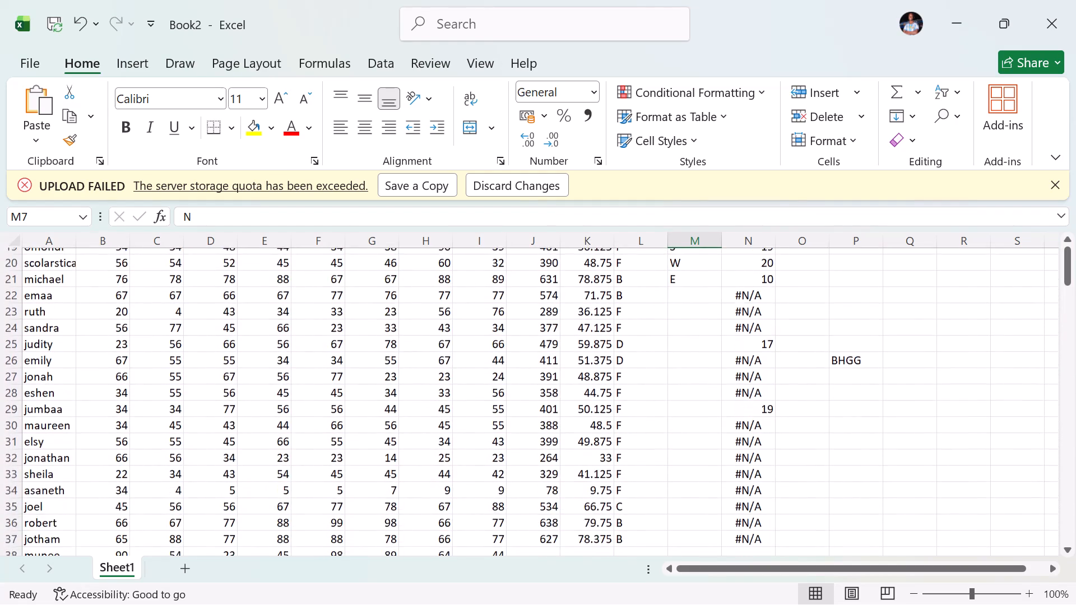
scroll(560, 415, up, 2)
scroll(560, 415, down, 1)
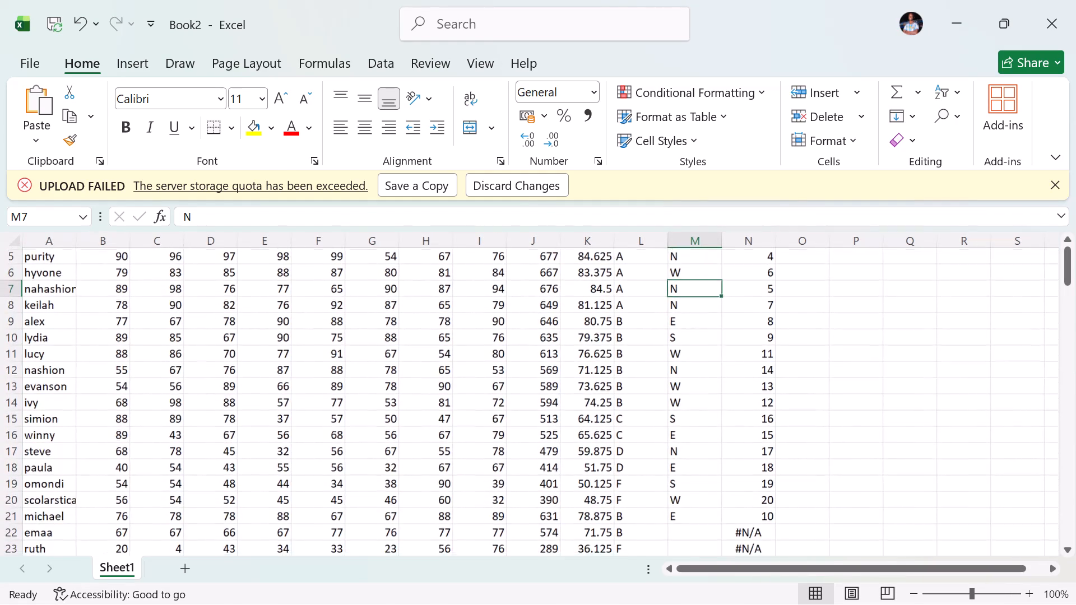
scroll(560, 415, up, 1)
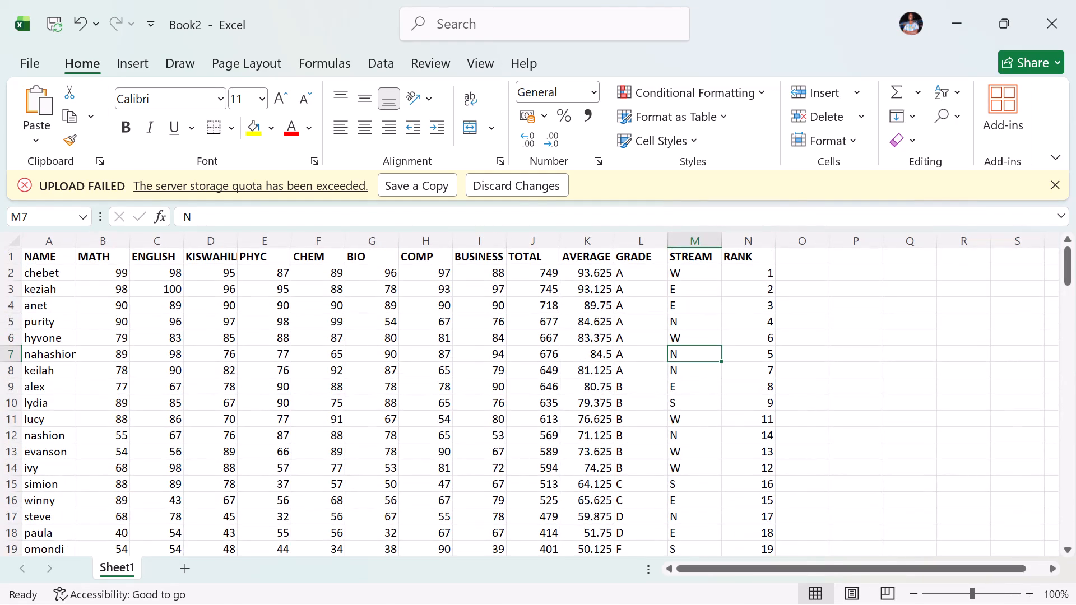
scroll(560, 415, down, 2)
scroll(560, 415, up, 1)
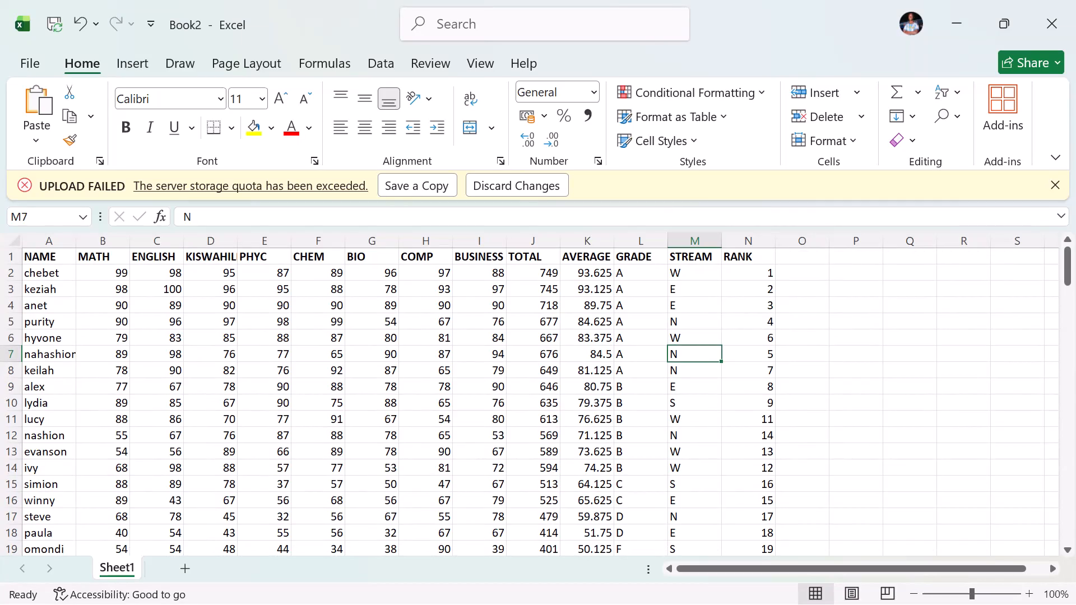
Enter the formula =AVERAGE(B2:L2) in chebet's AVERAGE cell K2.
click(587, 275)
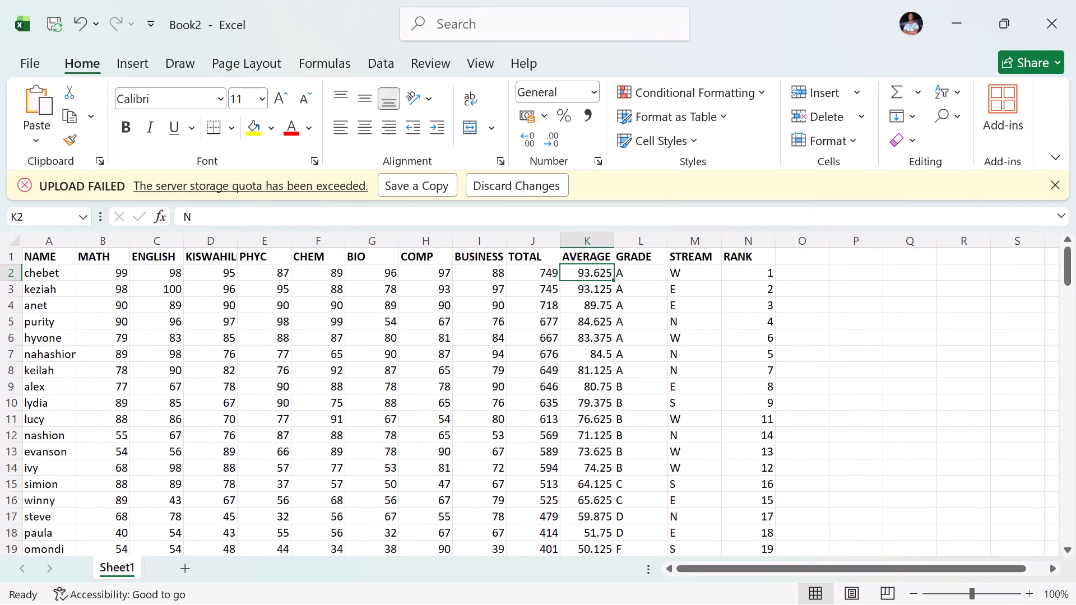
key(a)
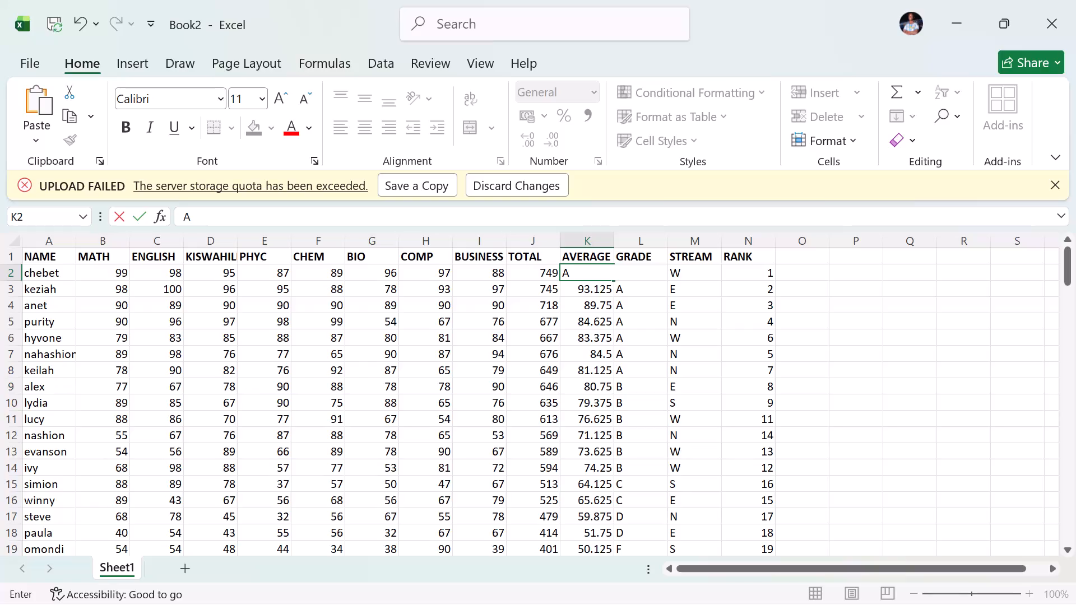
key(BackSpace)
key(equal)
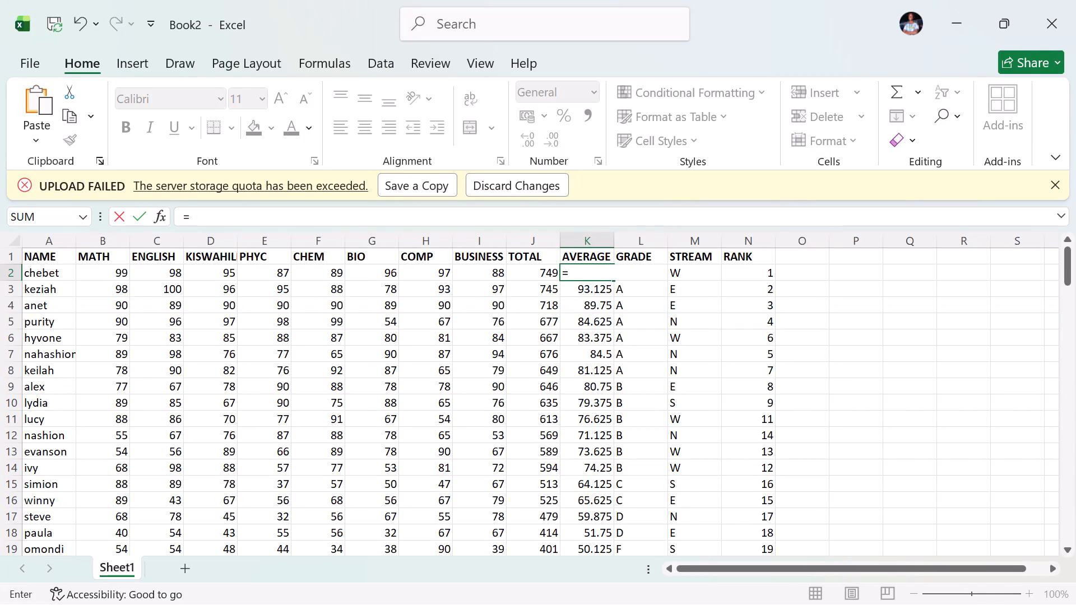
key(a)
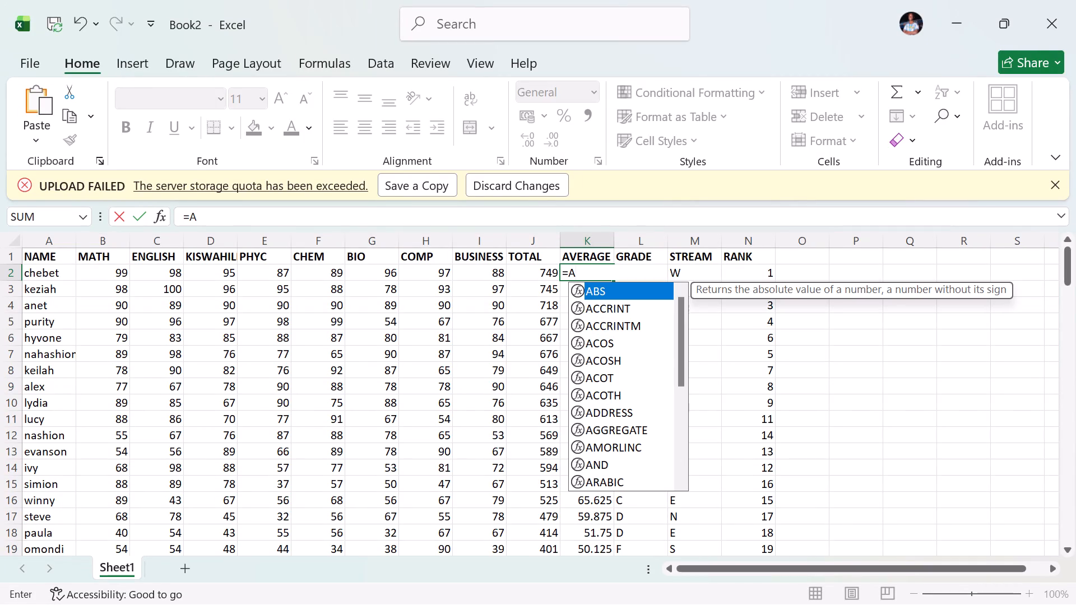
key(v)
text(ERAGE)
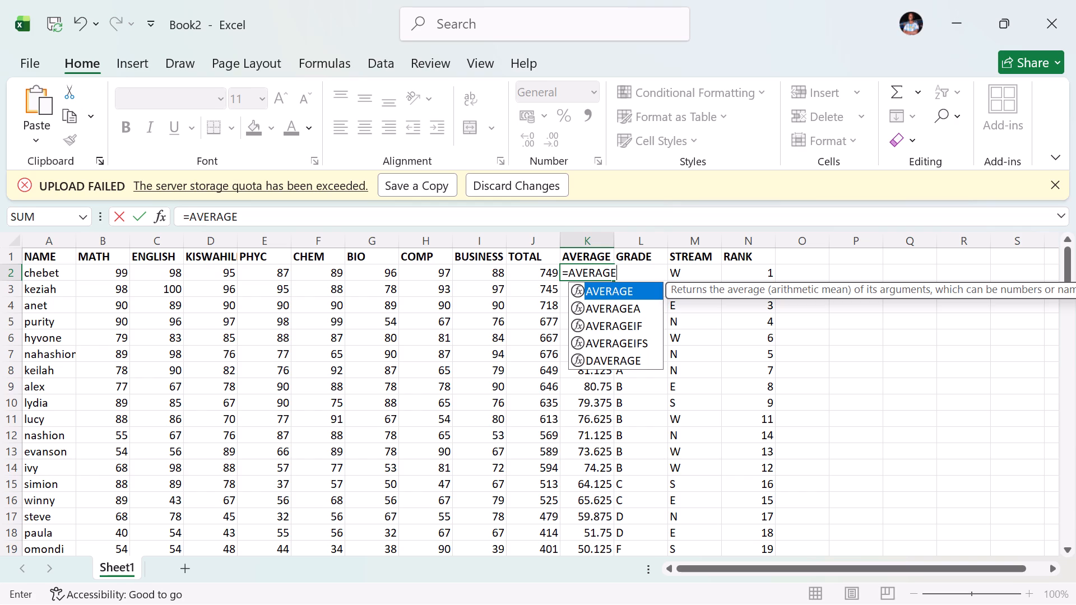
key(shift+parenleft)
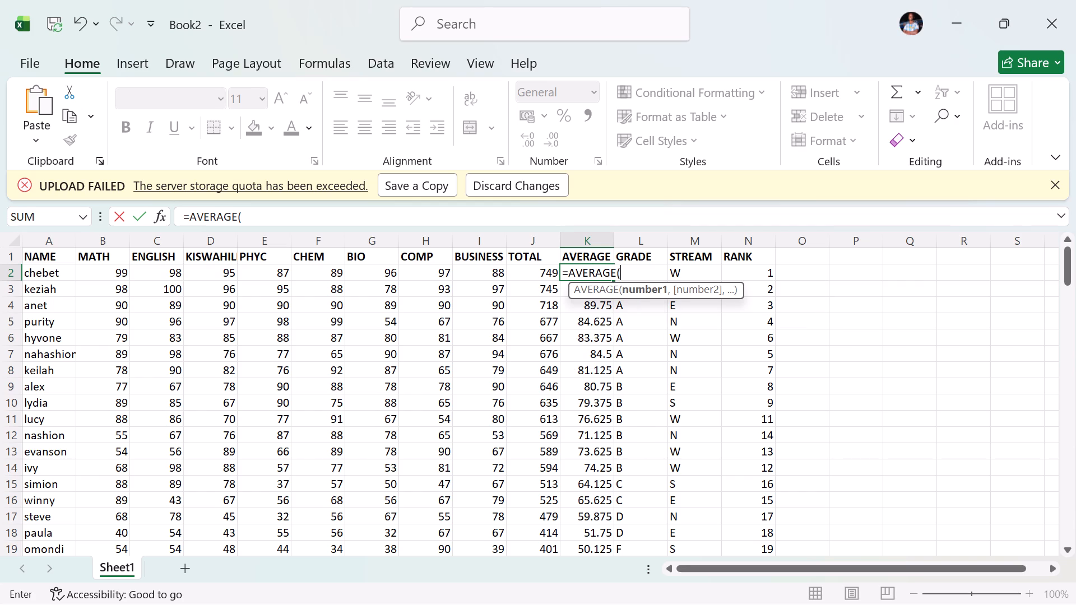
text(B2)
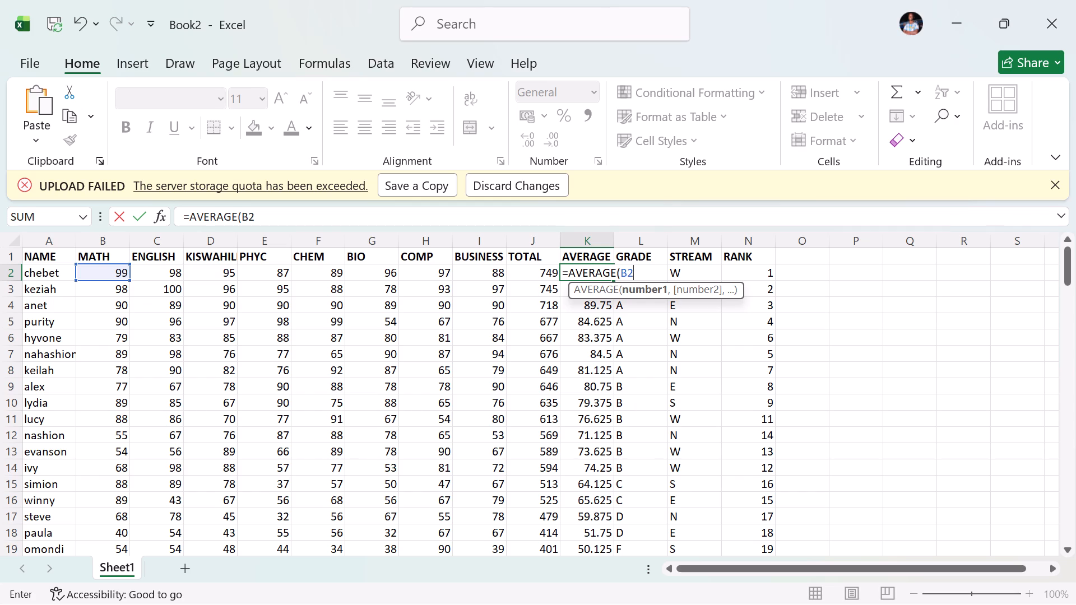
key(shift+colon)
key(l)
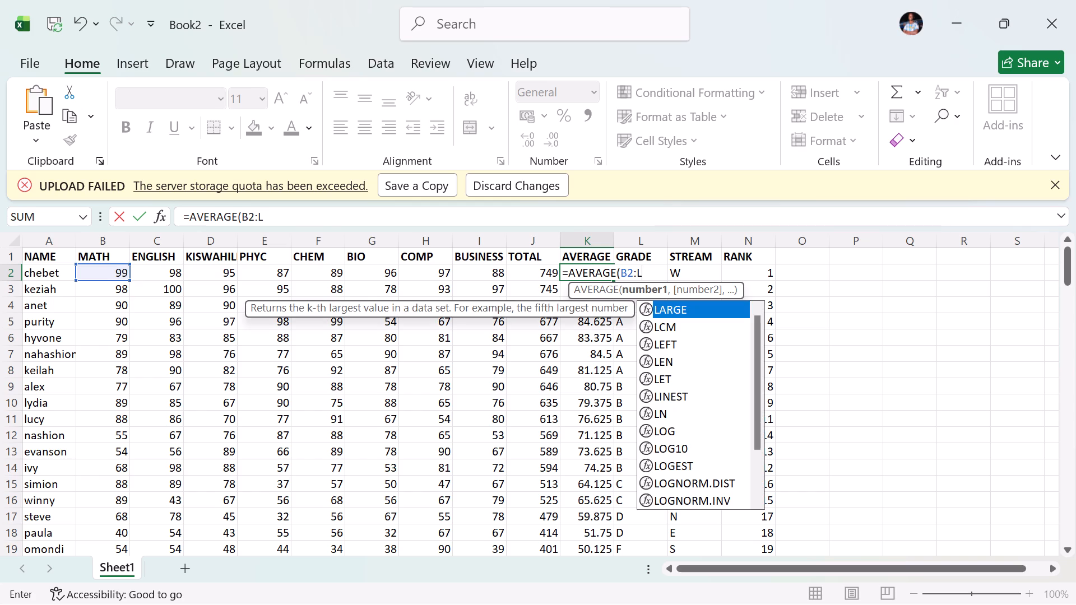
key(2)
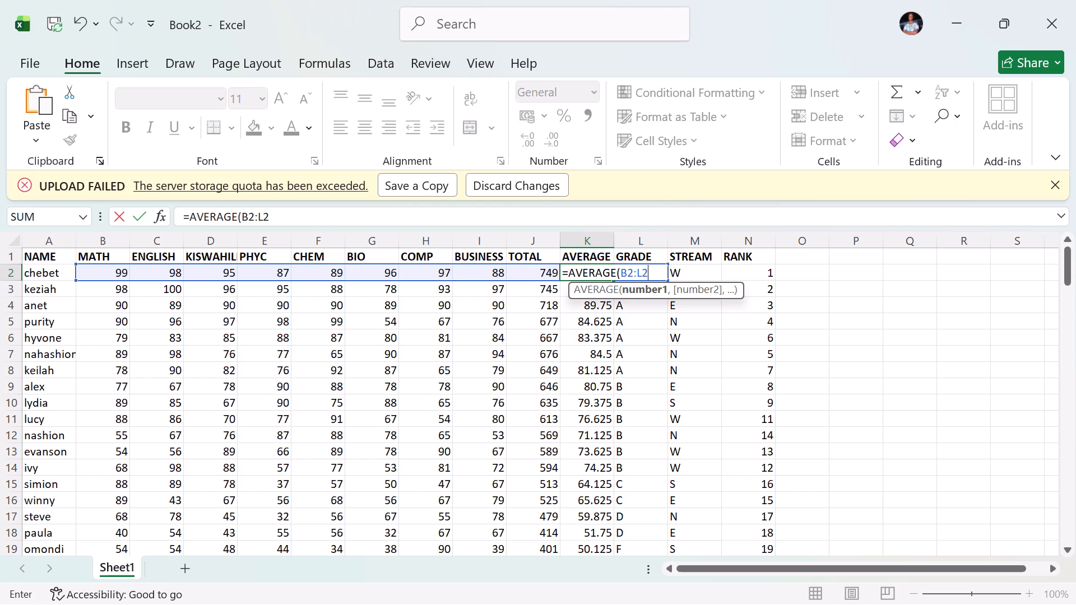
key(shift+parenright)
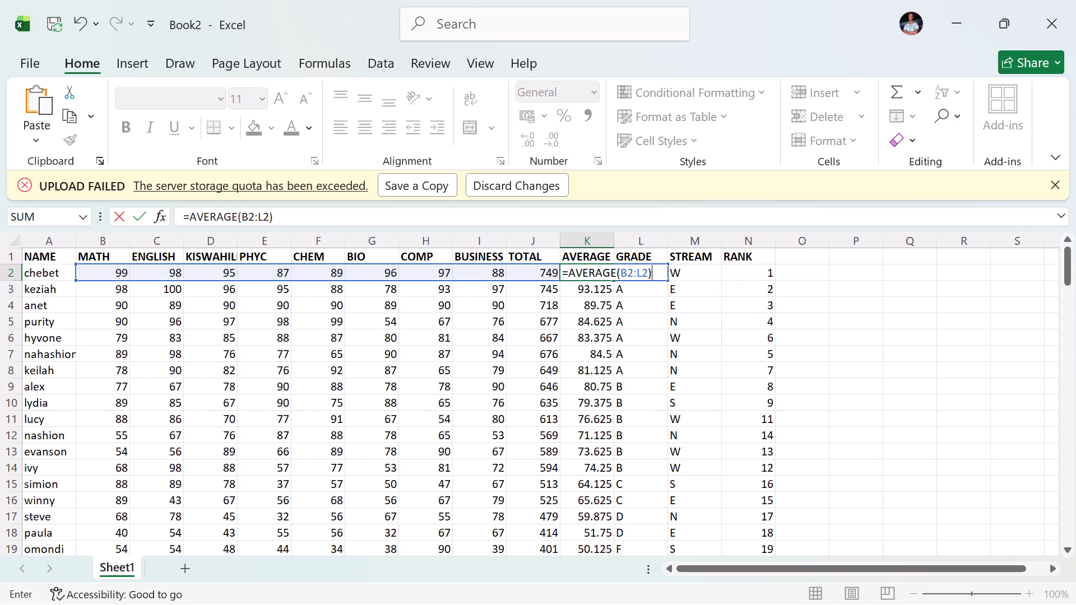
key(Return)
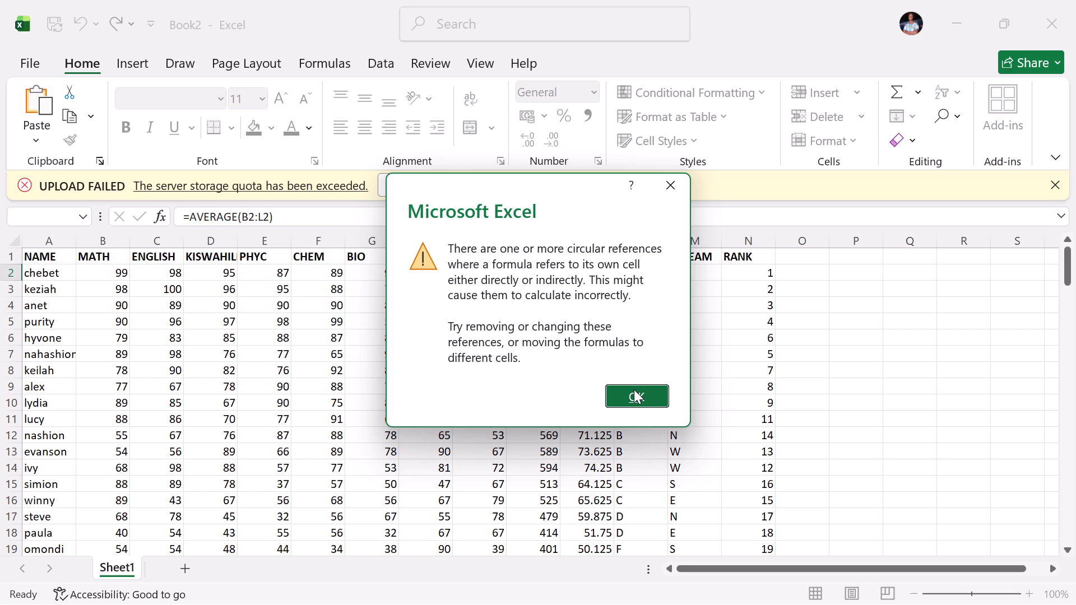
click(664, 182)
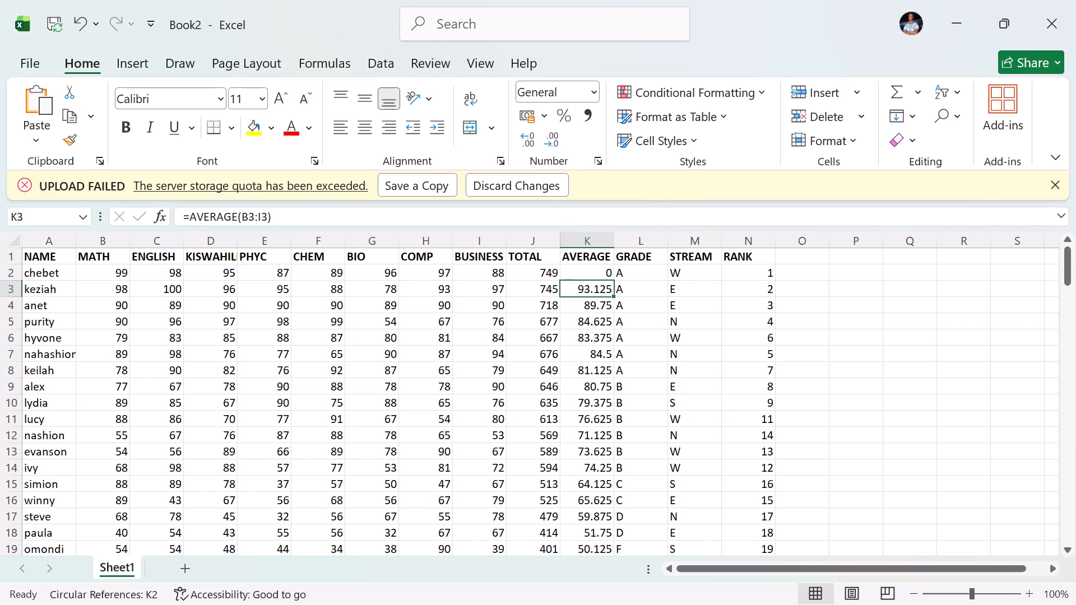
Correct the average formula in chebet's AVERAGE cell K2 to =AVERAGE(B2:I2).
click(588, 278)
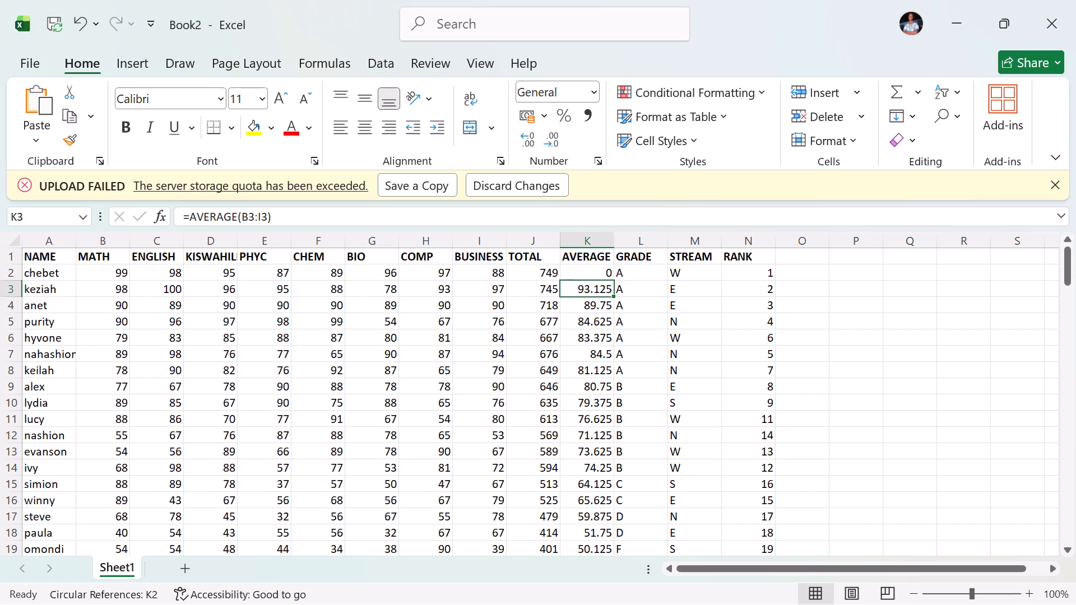
click(588, 273)
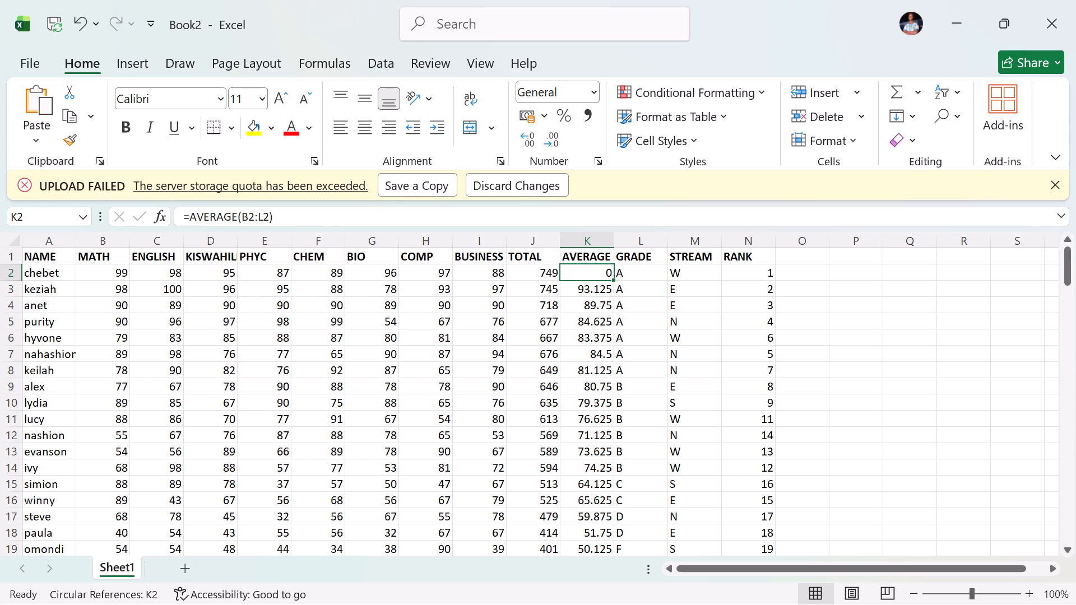
click(258, 218)
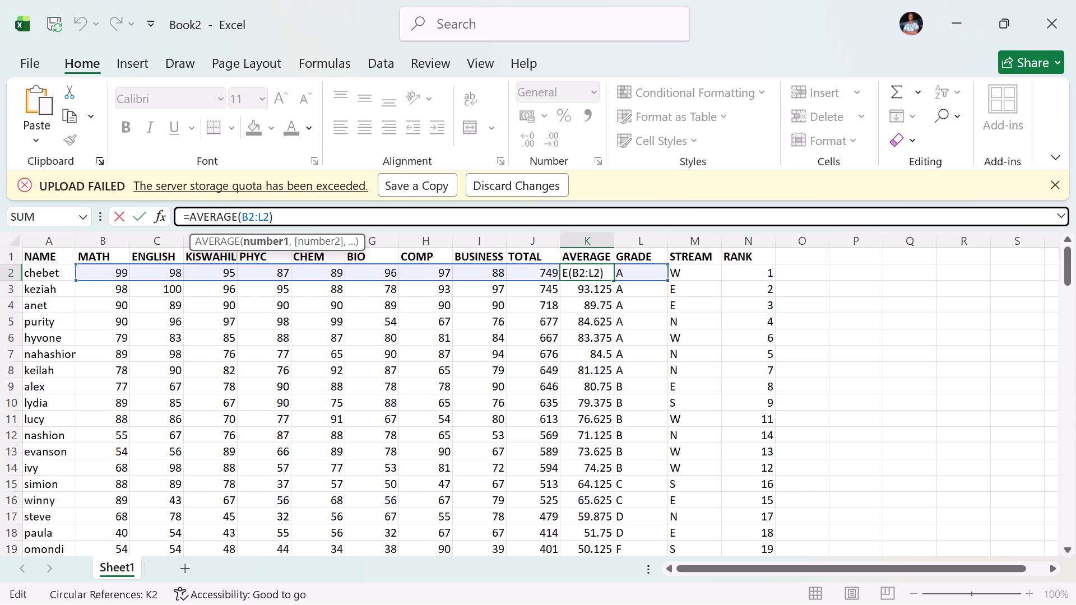
click(262, 221)
key(BackSpace)
key(i)
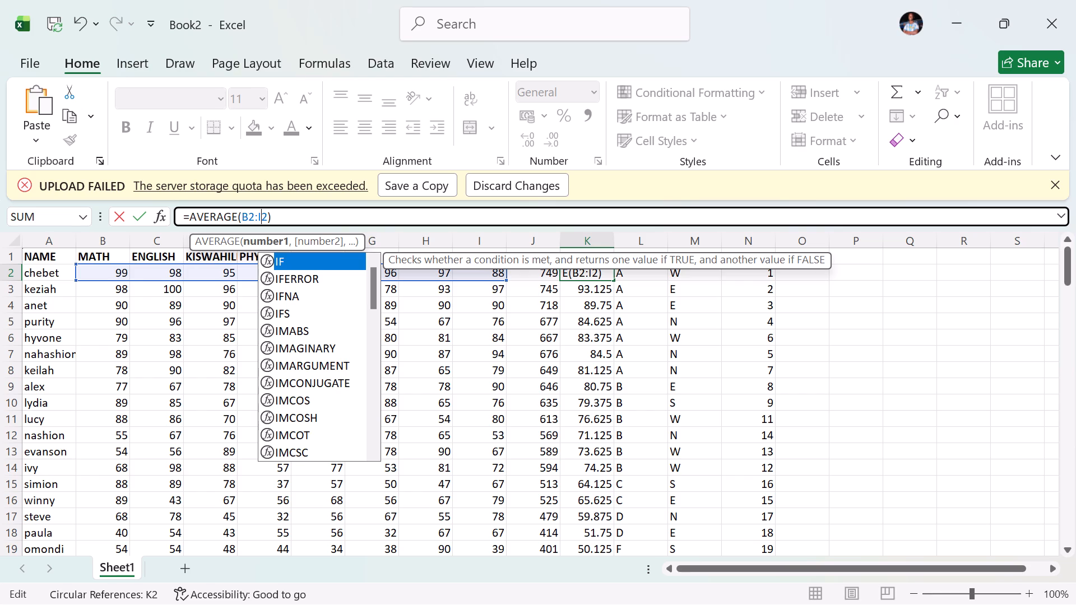
drag(596, 286, 597, 276)
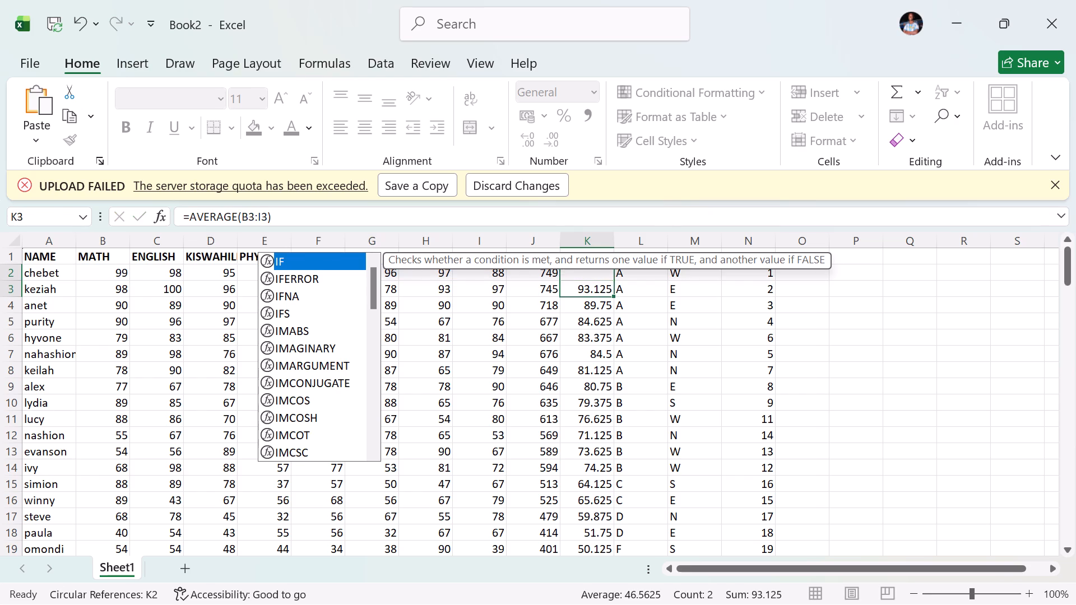
click(597, 276)
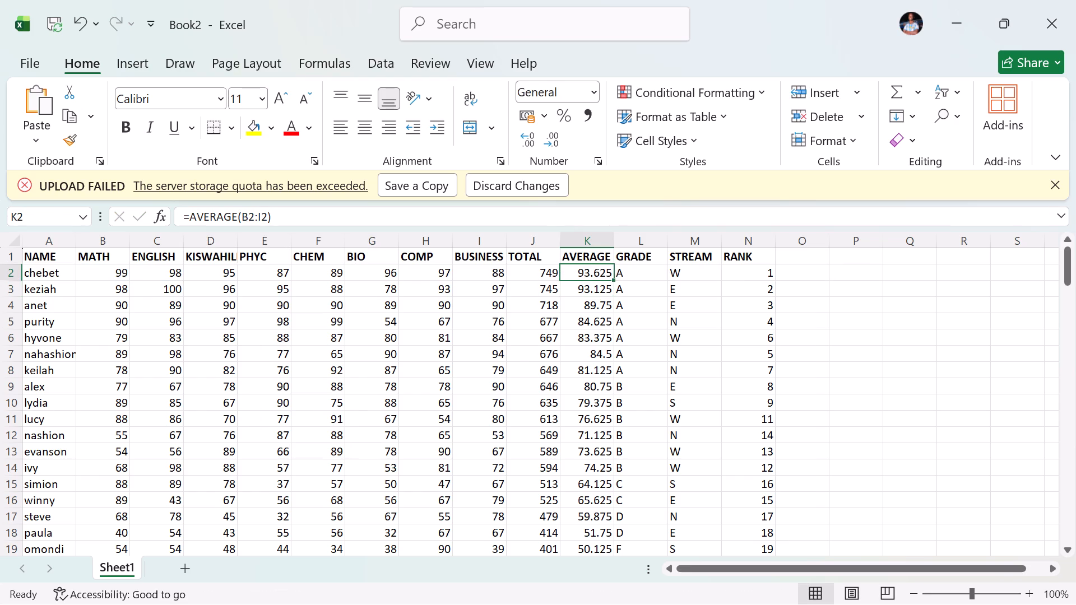
key(Return)
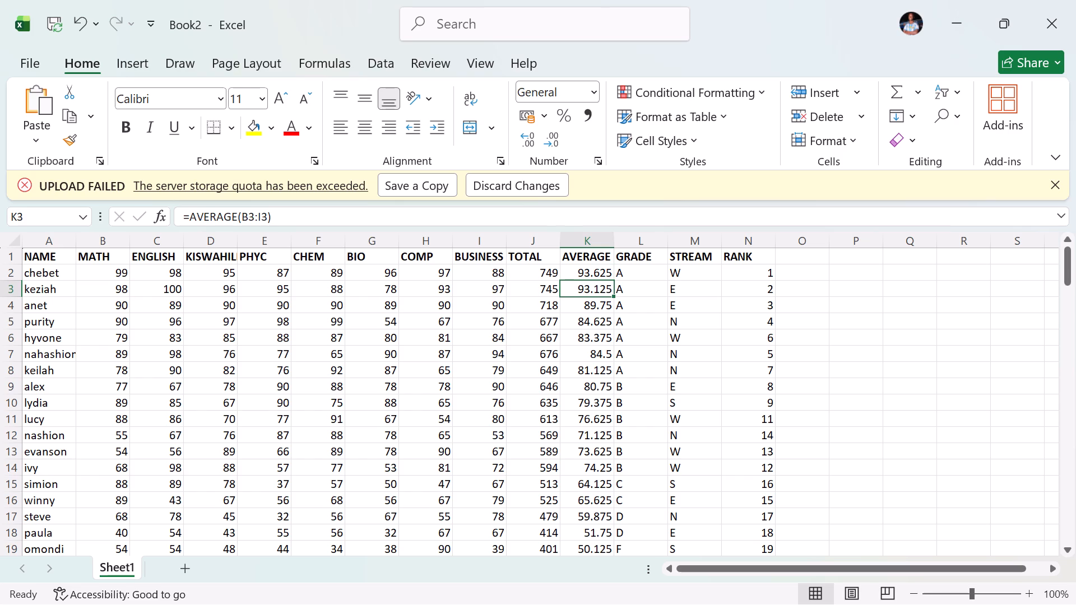
Fill the average formula from K2 down the AVERAGE column to limanyang's row, K130.
click(593, 274)
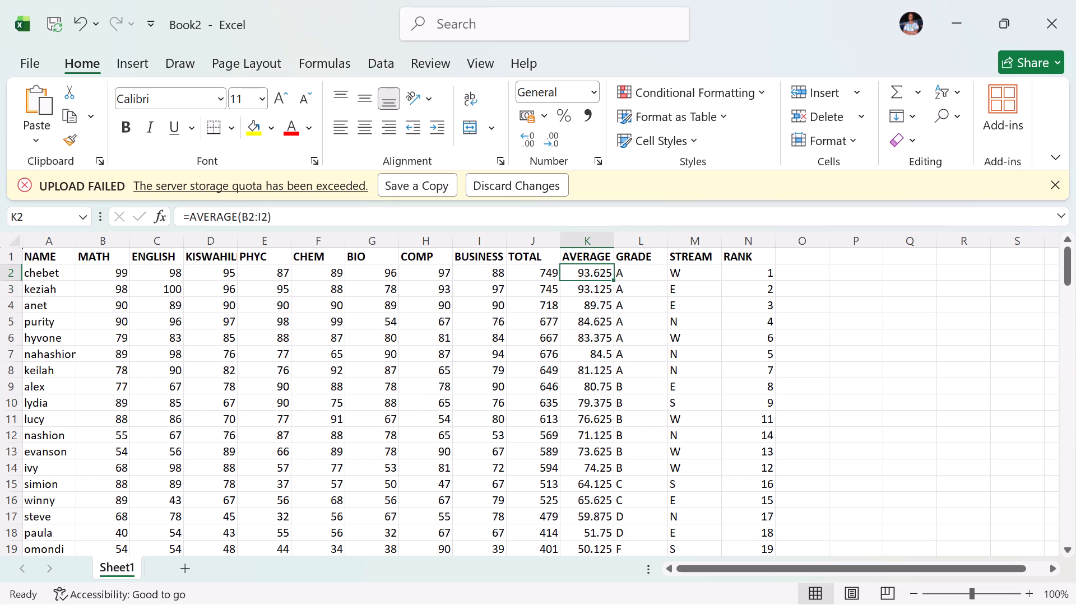
drag(613, 280, 611, 356)
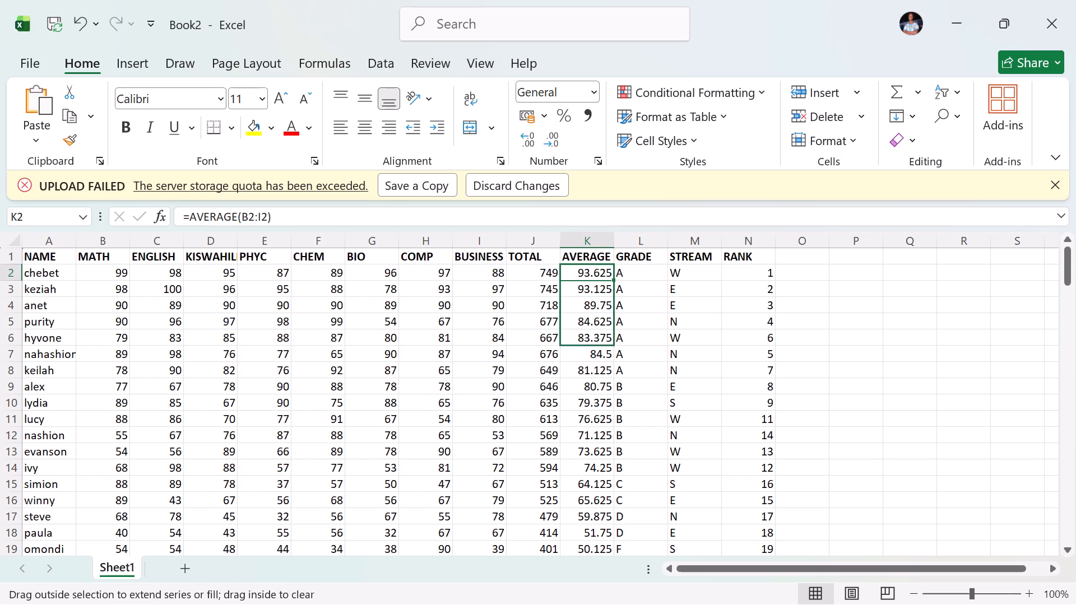
drag(611, 356, 633, 580)
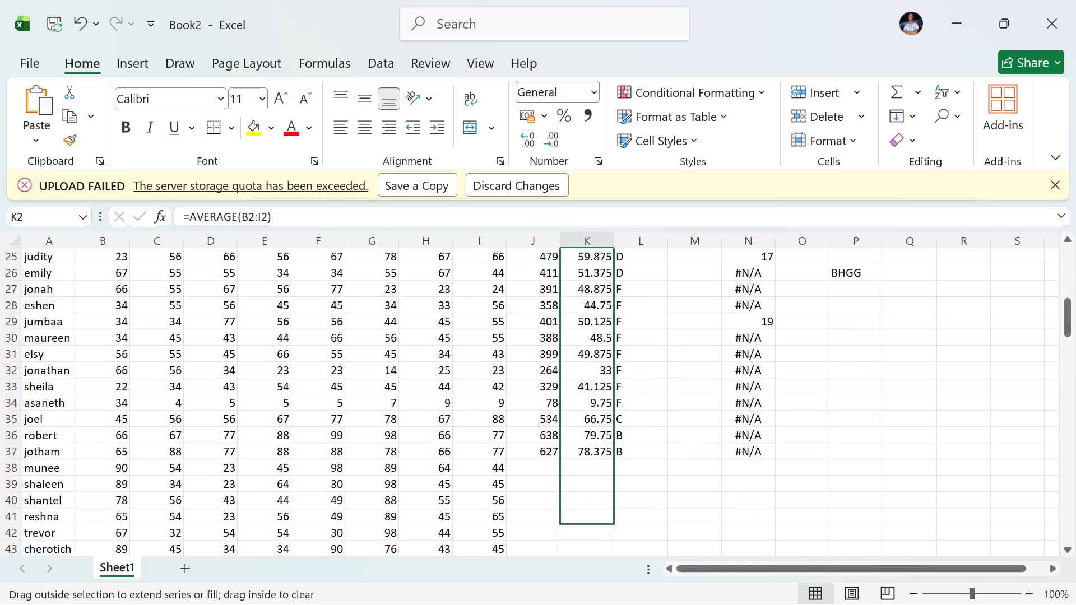
drag(633, 580, 628, 370)
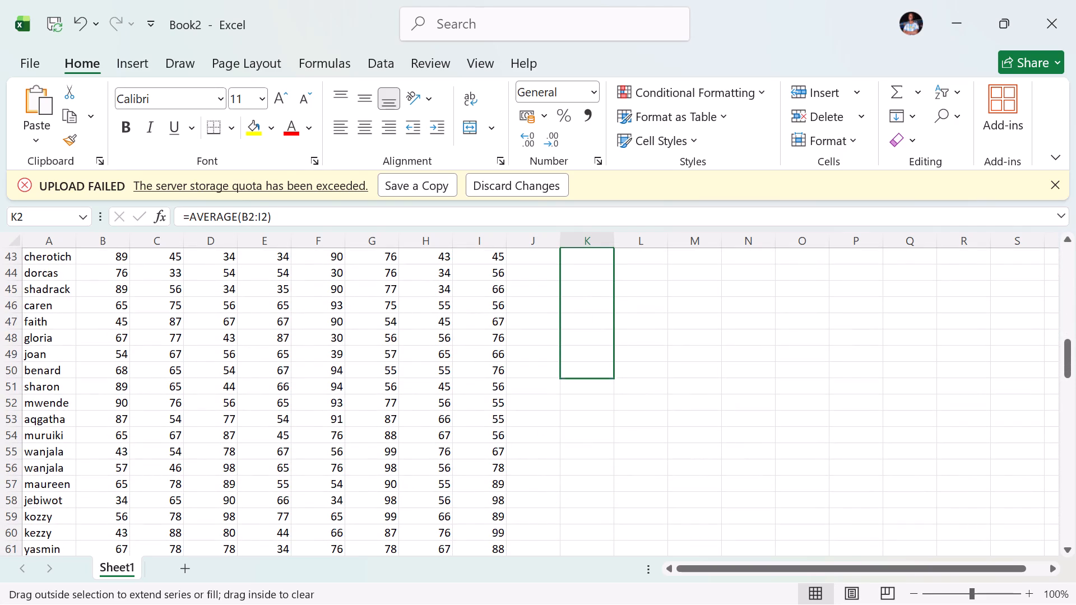
drag(628, 370, 624, 315)
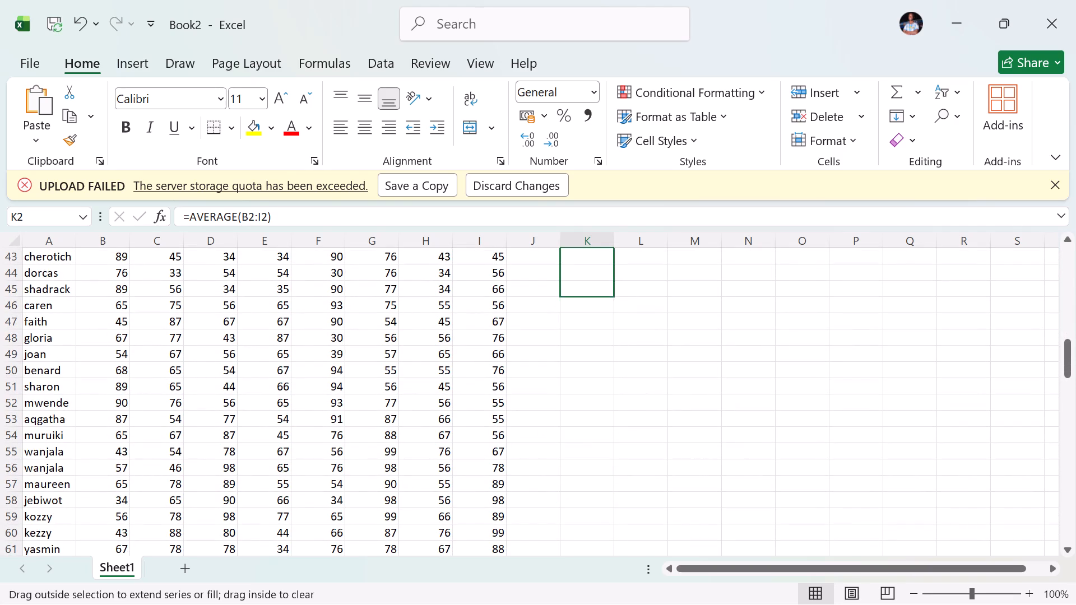
drag(624, 315, 637, 604)
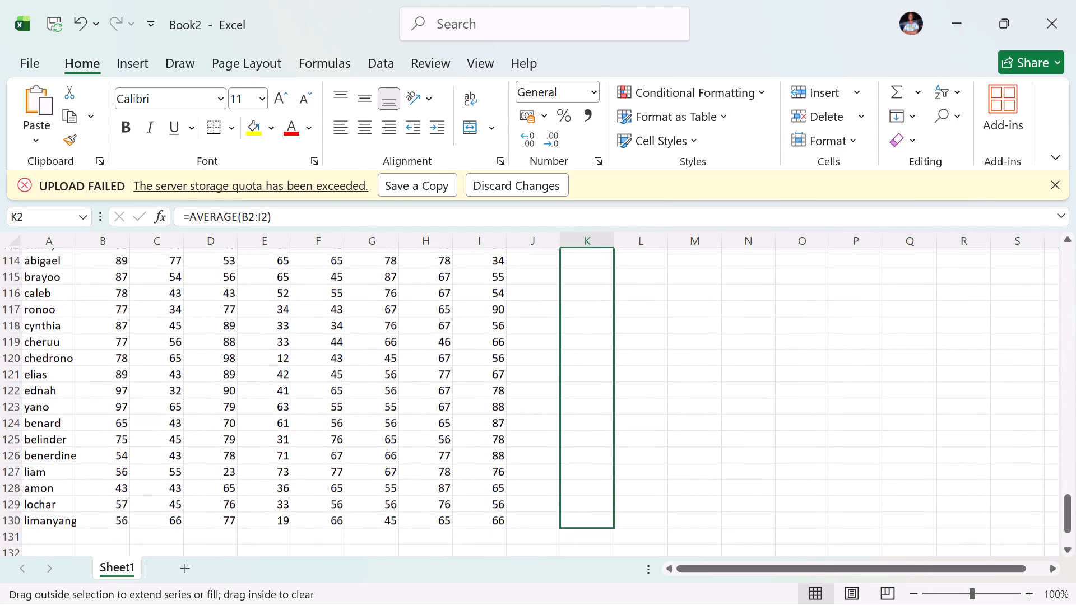
drag(637, 604, 644, 444)
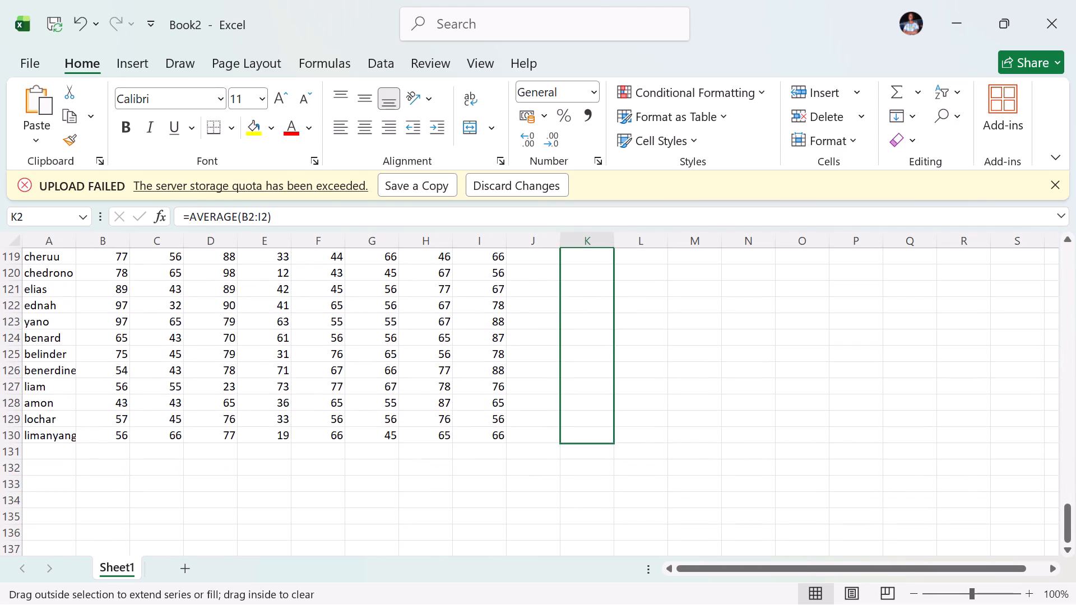
drag(644, 444, 642, 443)
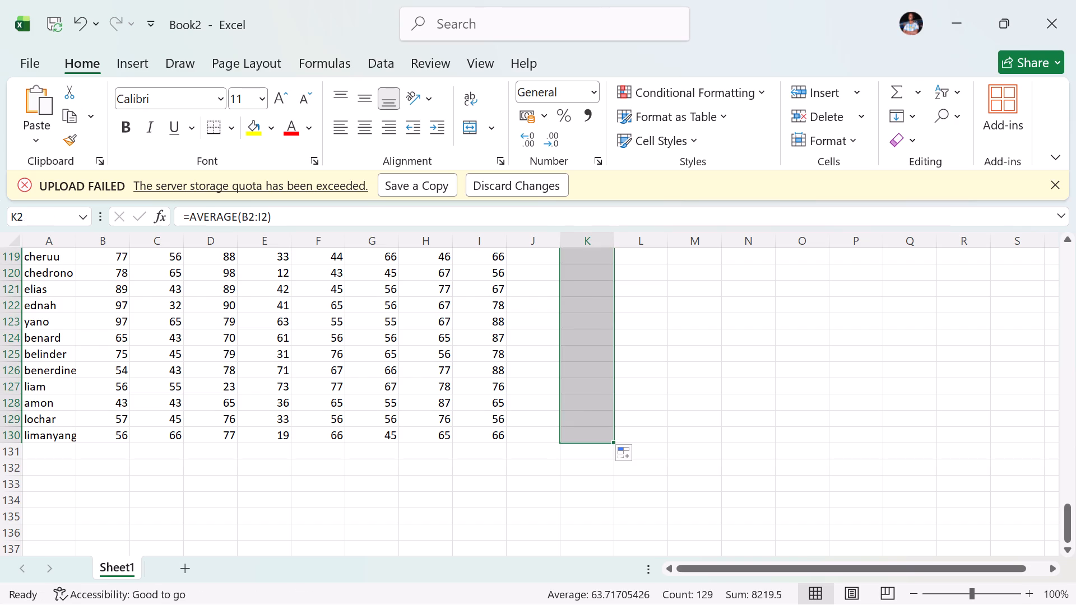
Look over the filled AVERAGE column and check which rows still lack TOTAL, GRADE, STREAM and RANK entries.
scroll(642, 443, up, 6)
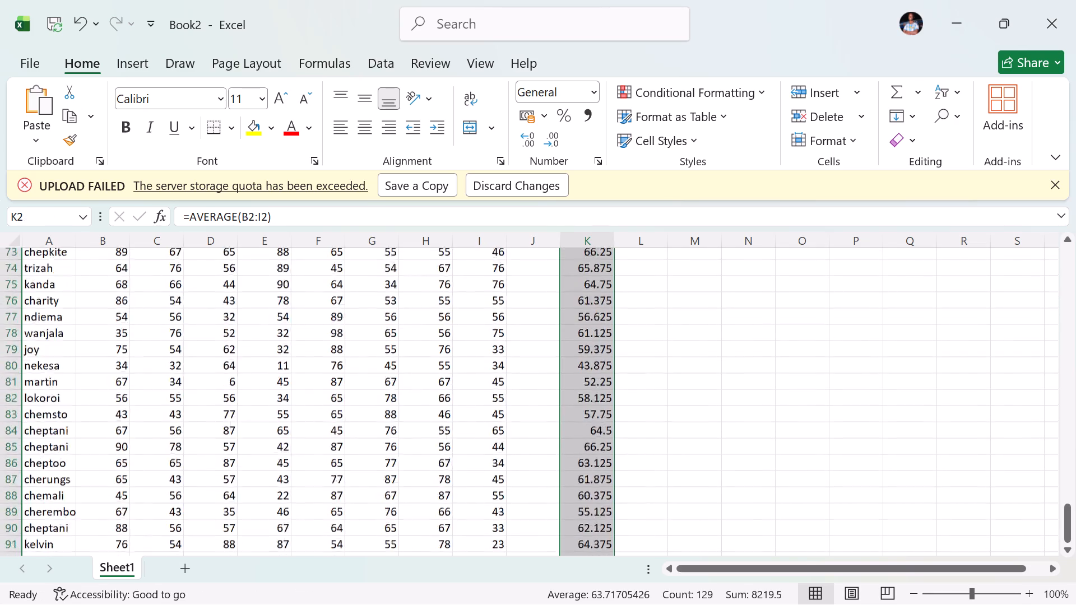
scroll(642, 443, up, 4)
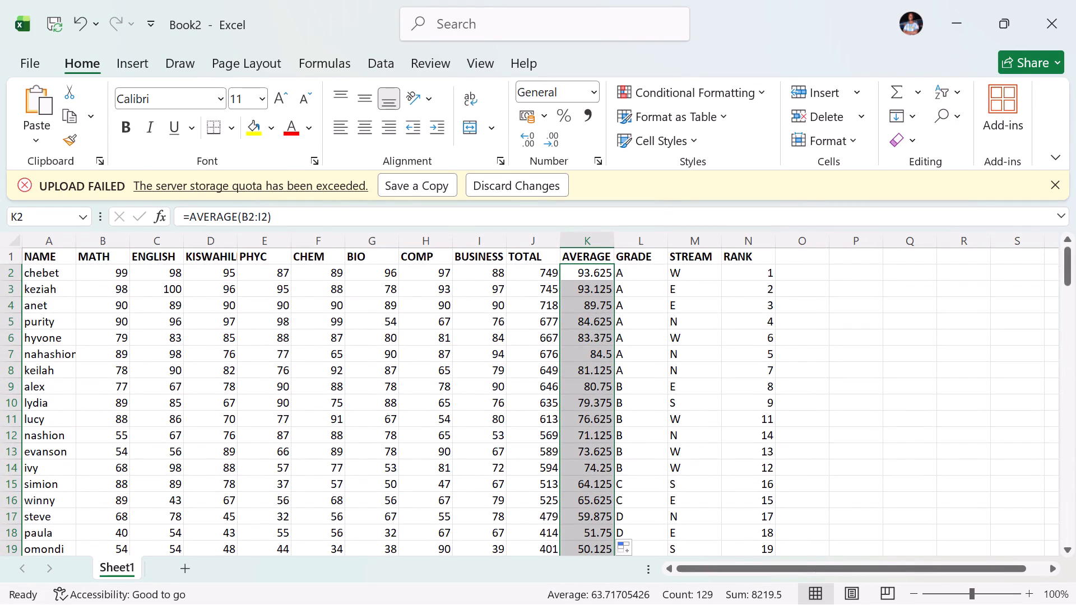
scroll(644, 374, down, 6)
scroll(644, 374, up, 2)
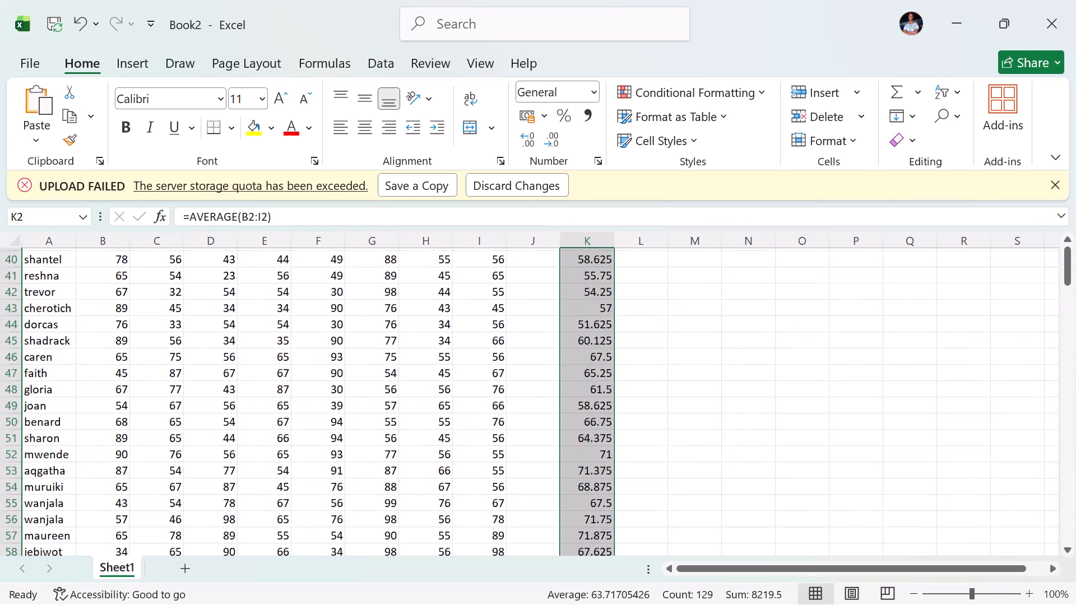
scroll(644, 374, up, 2)
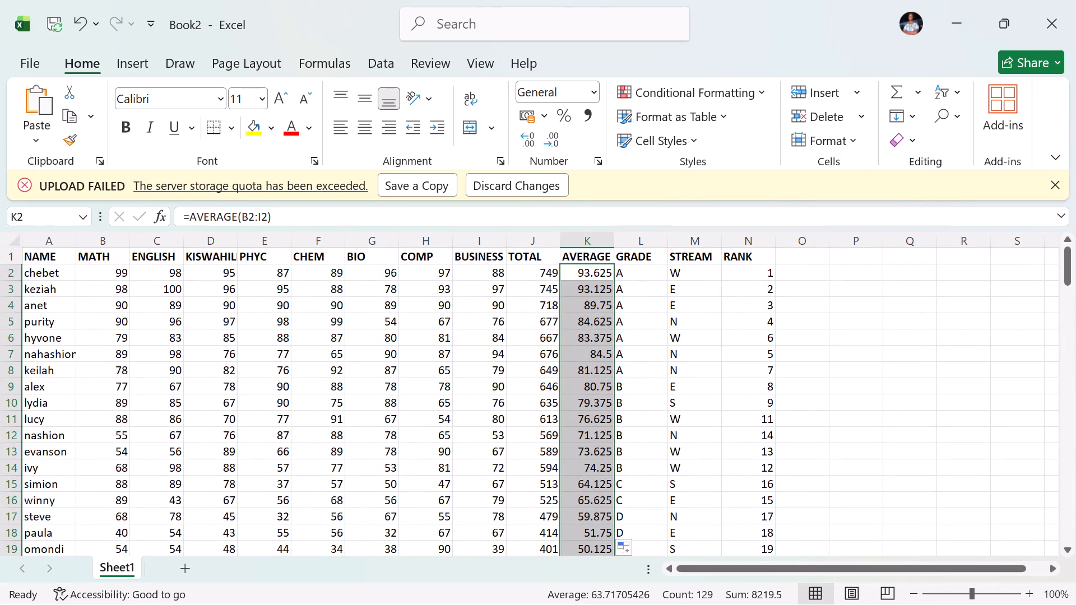
scroll(540, 274, down, 3)
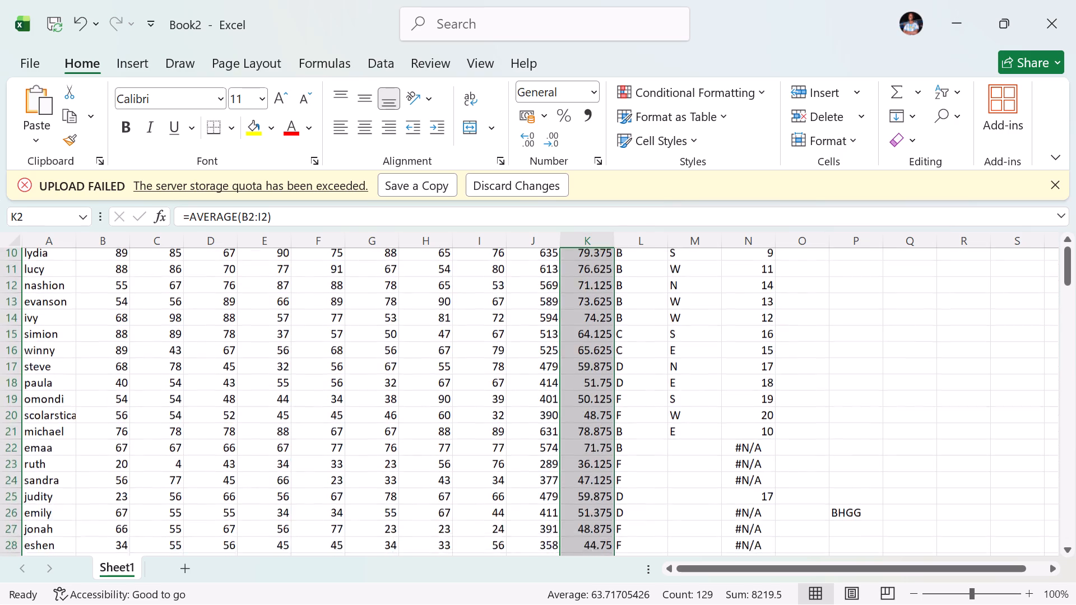
scroll(540, 274, down, 2)
scroll(540, 274, up, 6)
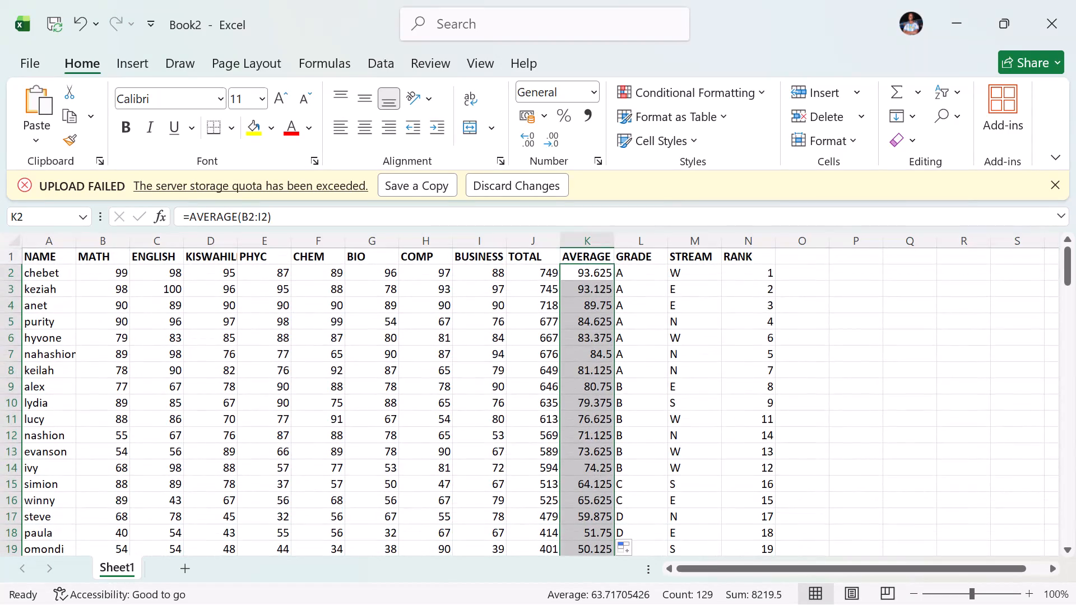
Fill chebet's total formula =SUM(B2:I2) from J2 down the TOTAL column to row 130.
click(530, 272)
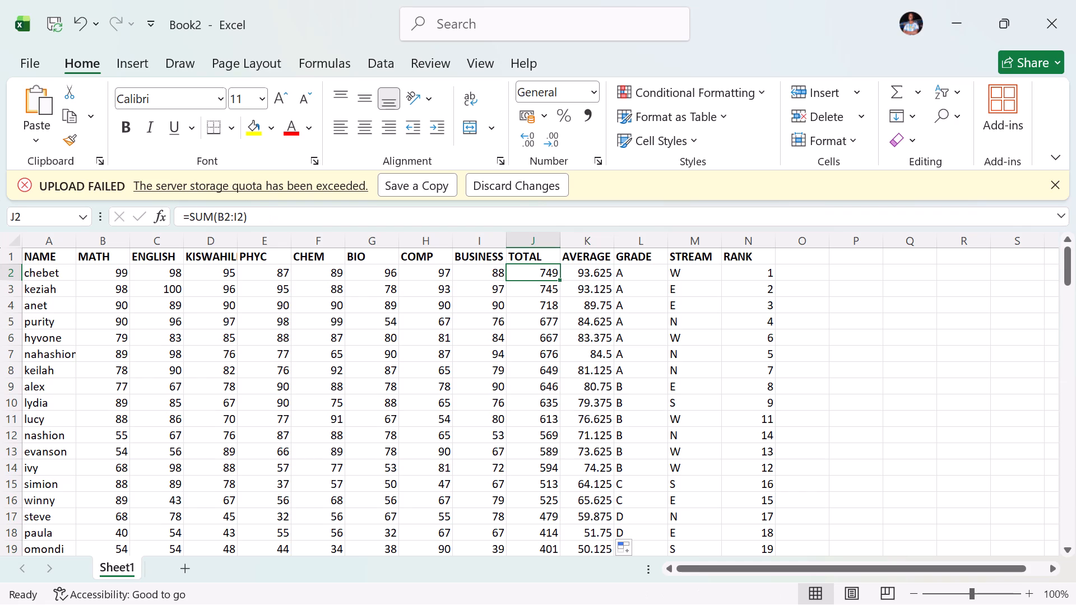
drag(557, 277, 585, 604)
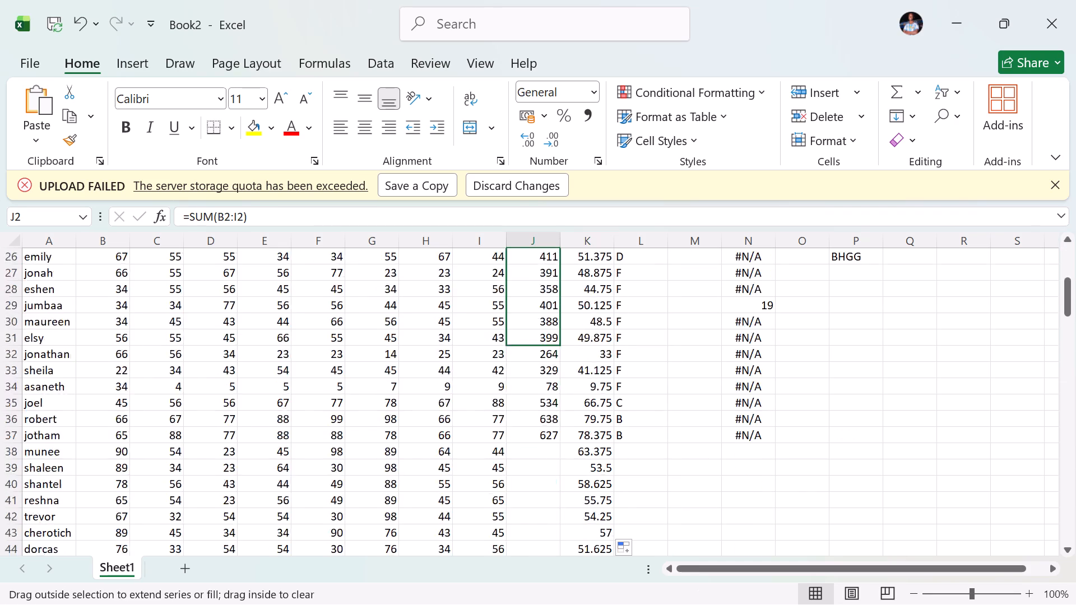
drag(585, 604, 589, 604)
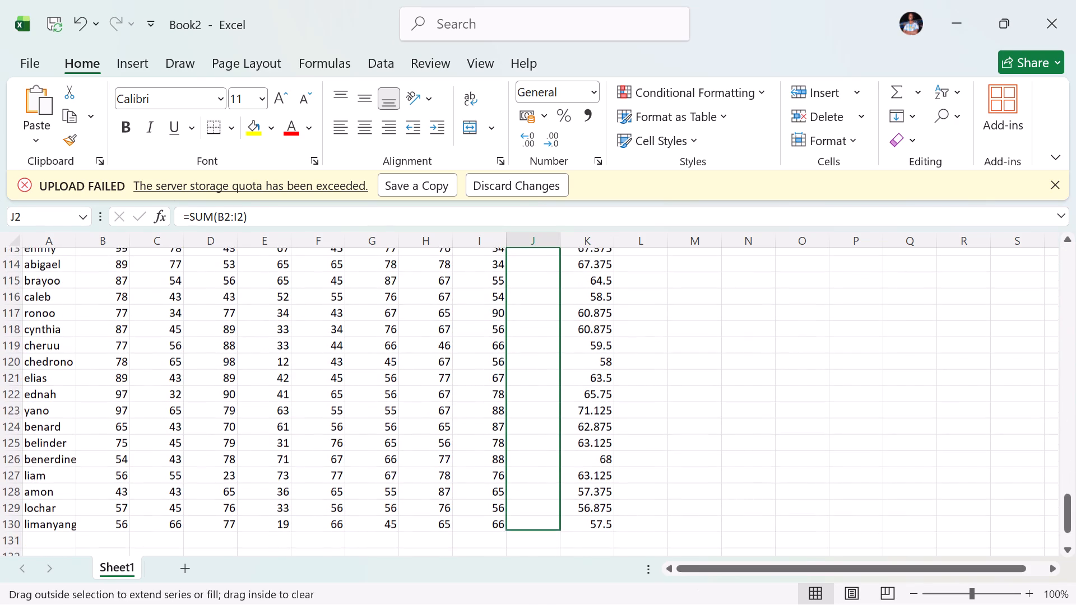
drag(589, 604, 577, 444)
Fill chebet's grade IF formula from L2 down the GRADE column to limanyang's row, L130.
scroll(637, 371, up, 1)
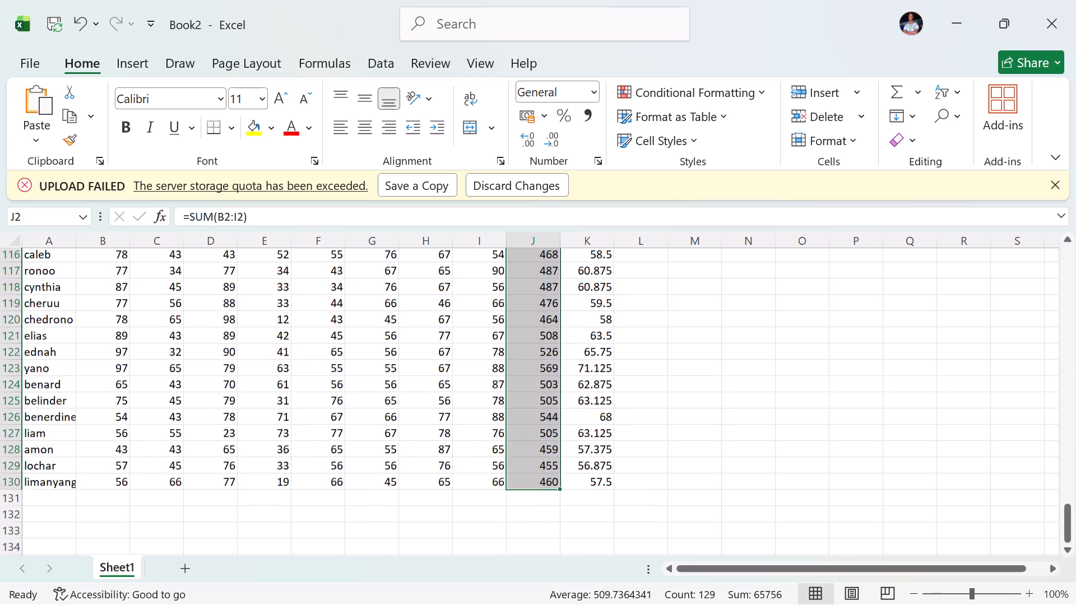
scroll(637, 371, up, 10)
click(637, 273)
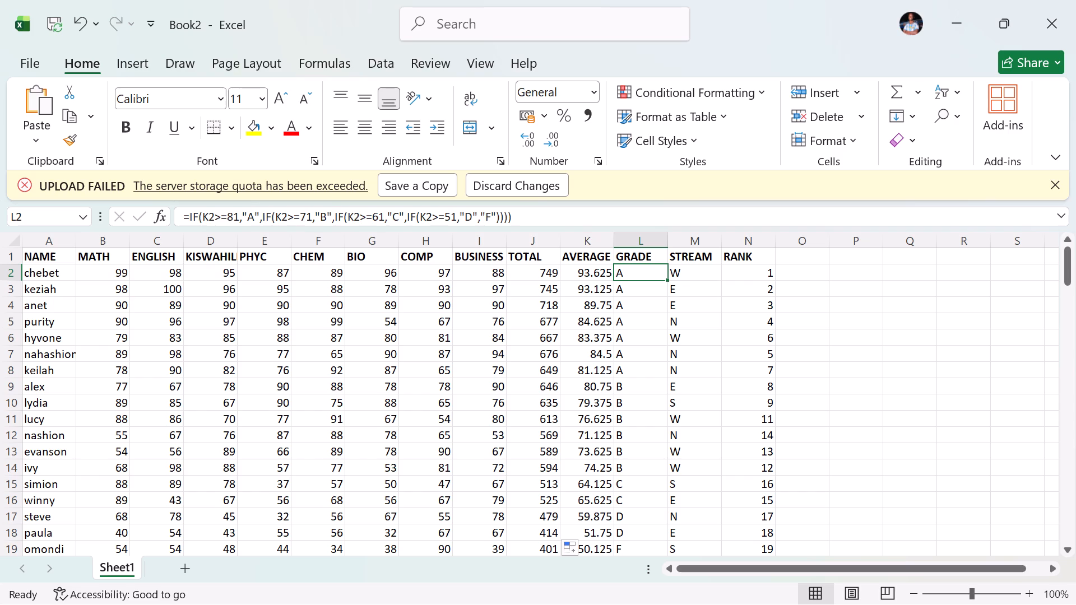
drag(665, 281, 643, 532)
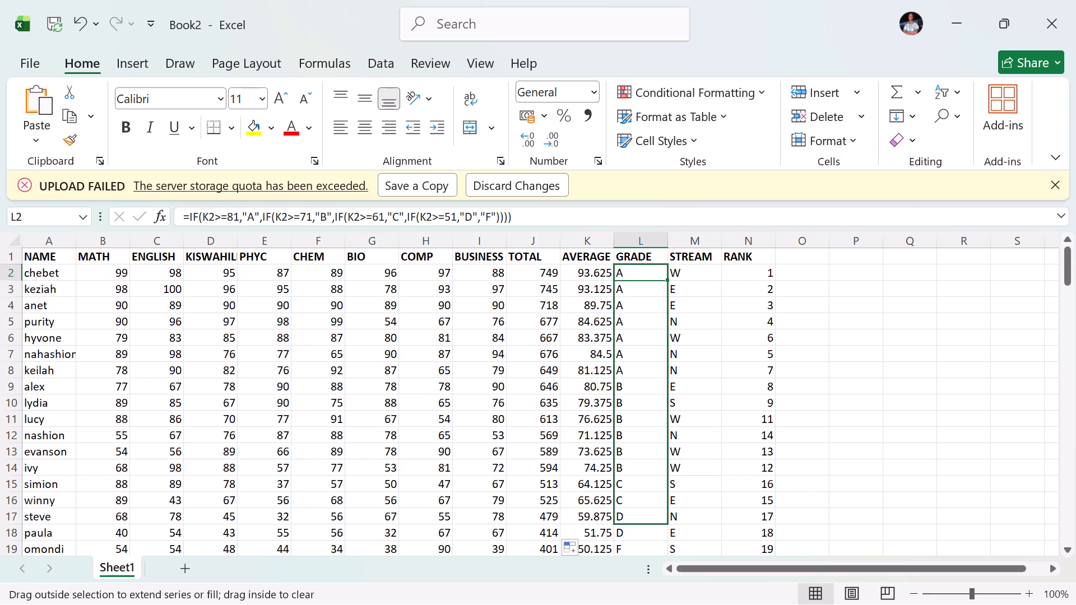
drag(643, 532, 658, 604)
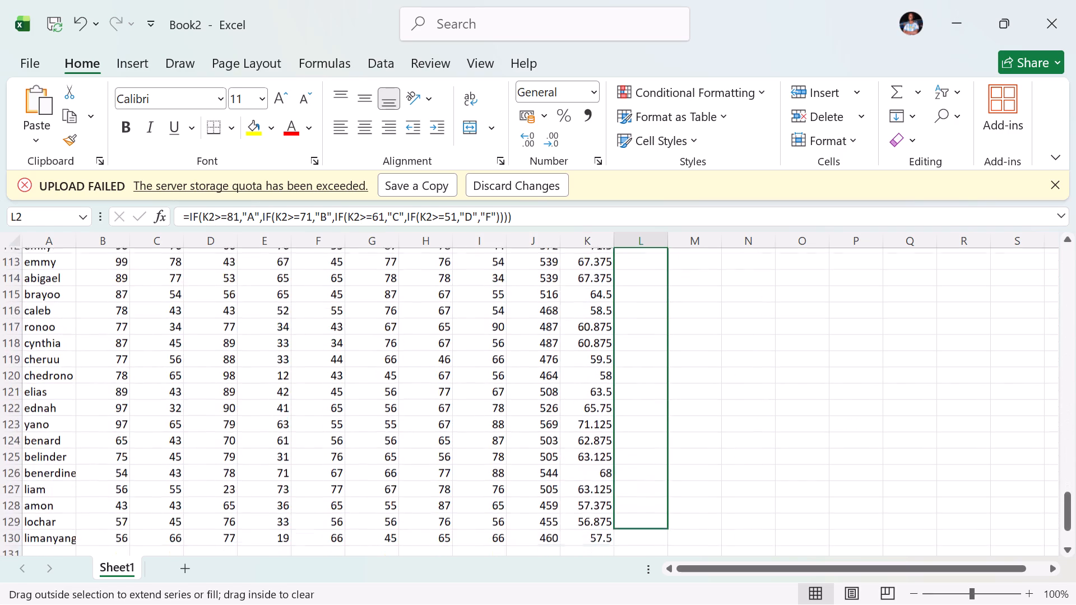
drag(658, 604, 656, 439)
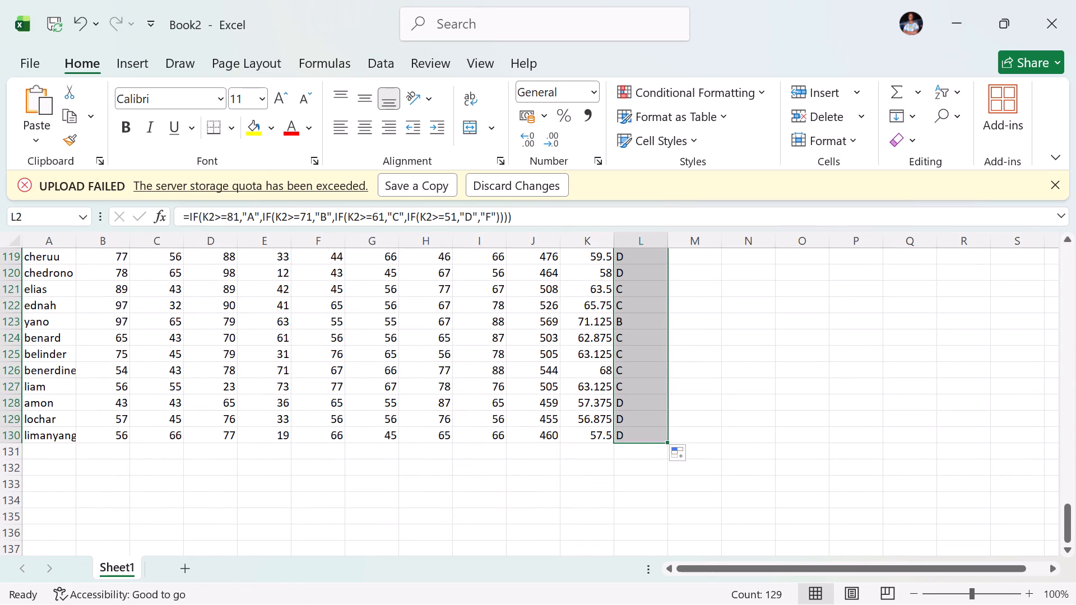
Select the first blank cell in the STREAM column, M22 in emaa's row.
scroll(748, 371, up, 6)
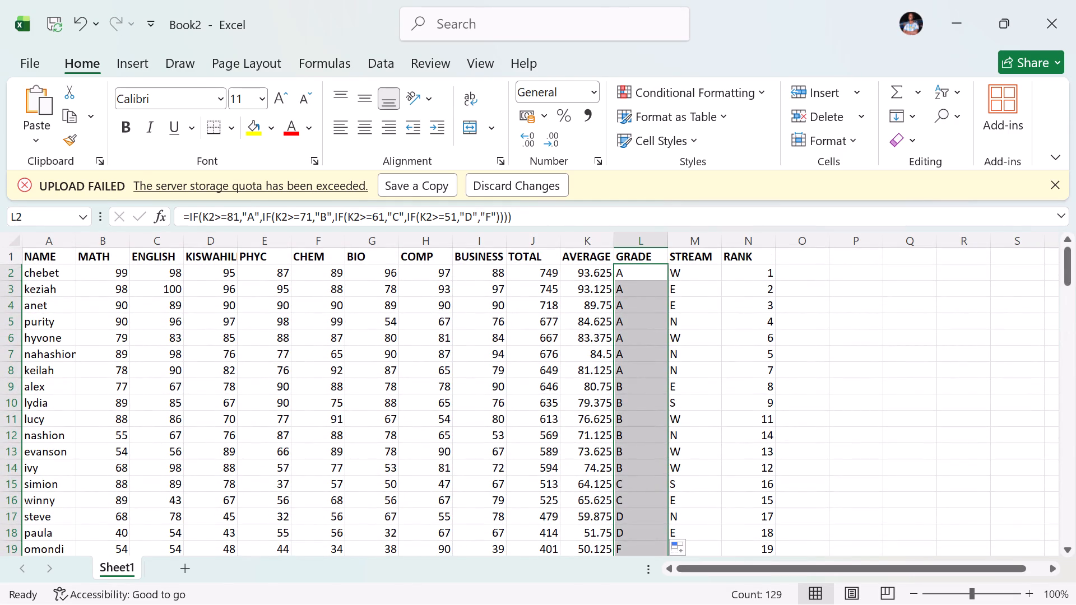
scroll(718, 351, down, 3)
scroll(718, 351, up, 1)
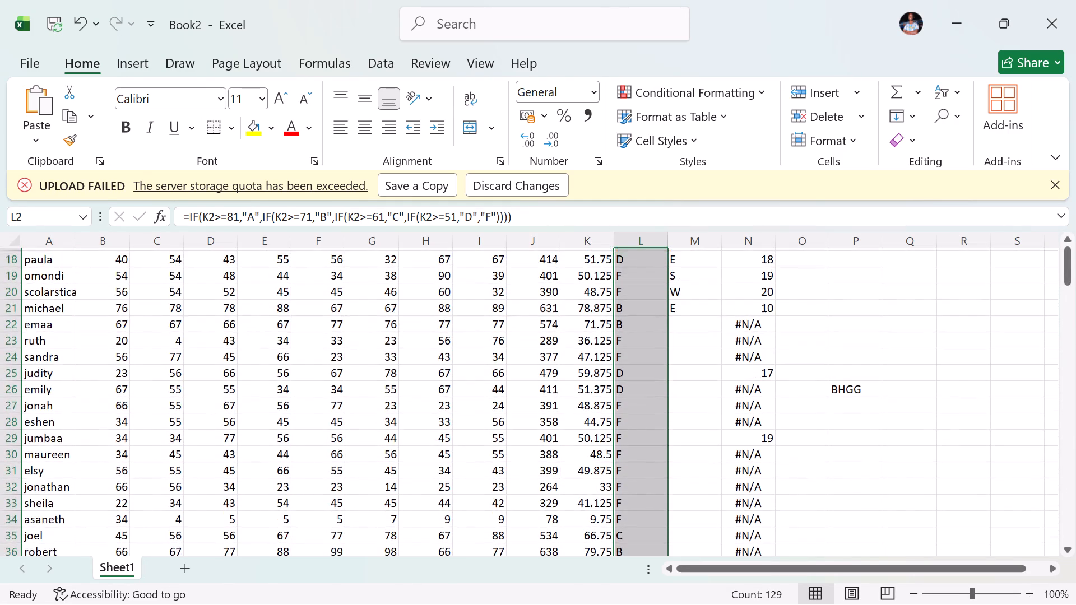
click(680, 323)
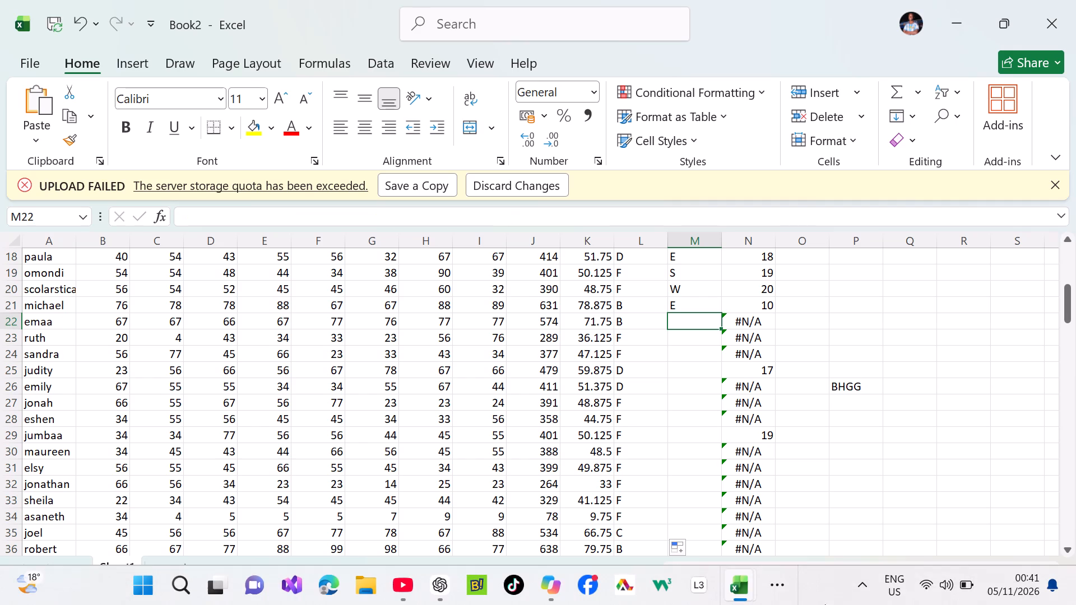
Show the other running apps that do not fit on the Windows taskbar.
click(774, 586)
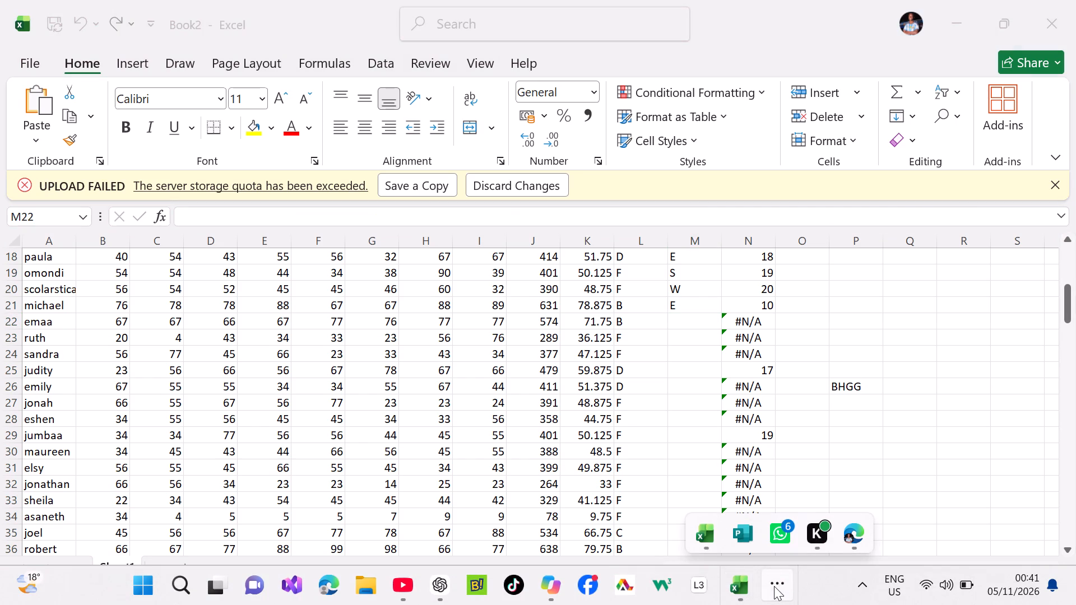
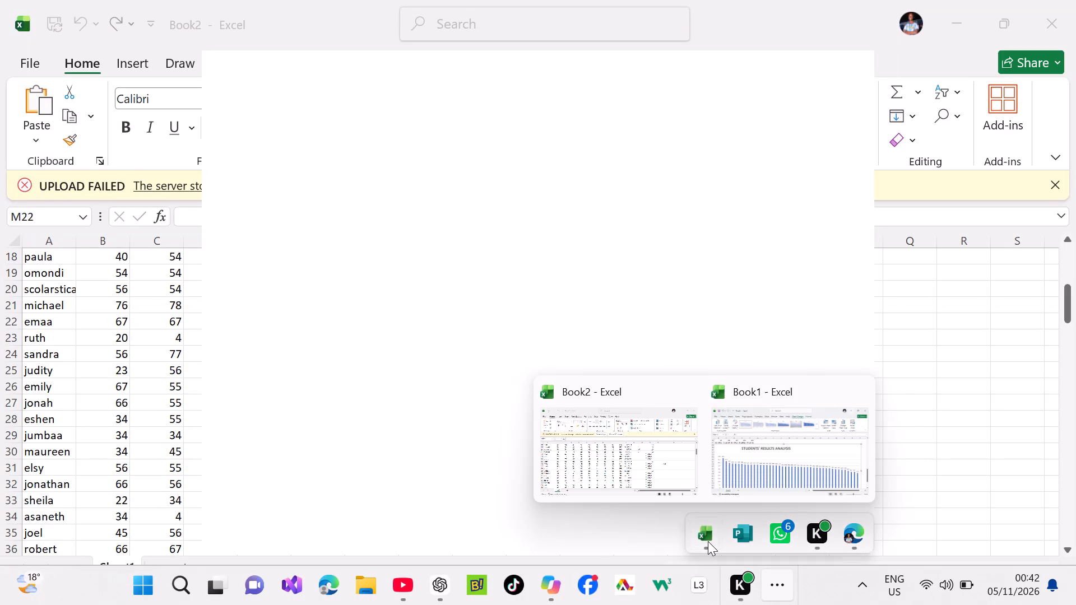
Switch back to the Book2 workbook.
click(641, 440)
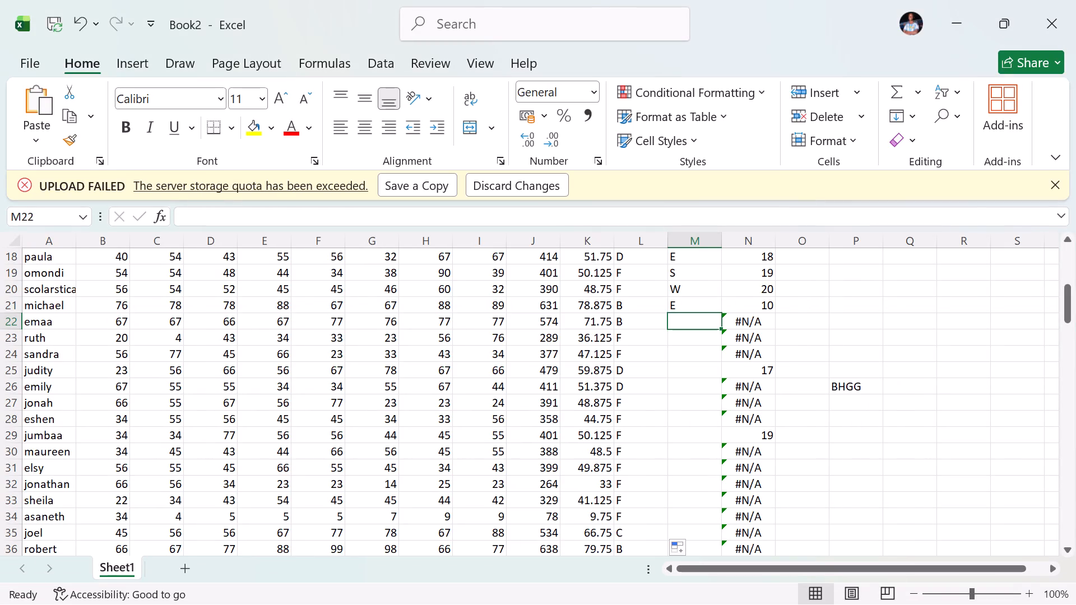
Enter streams in the STREAM column: W for emaa in M22, E for ruth in M23, and S for sandra through jumbaa, M24 to M29.
scroll(712, 337, up, 1)
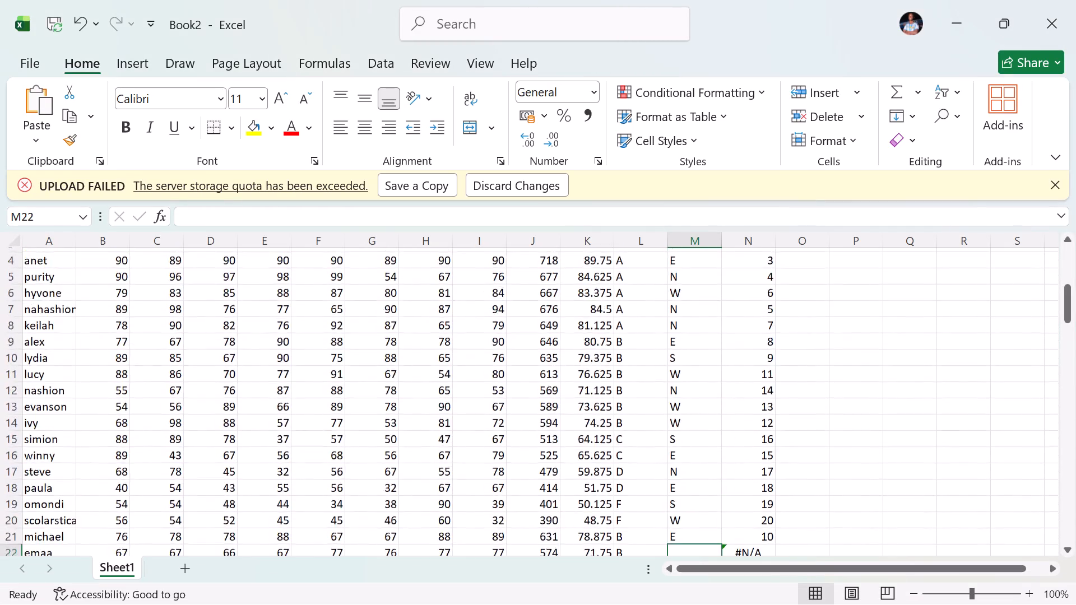
scroll(712, 337, up, 2)
scroll(712, 337, down, 3)
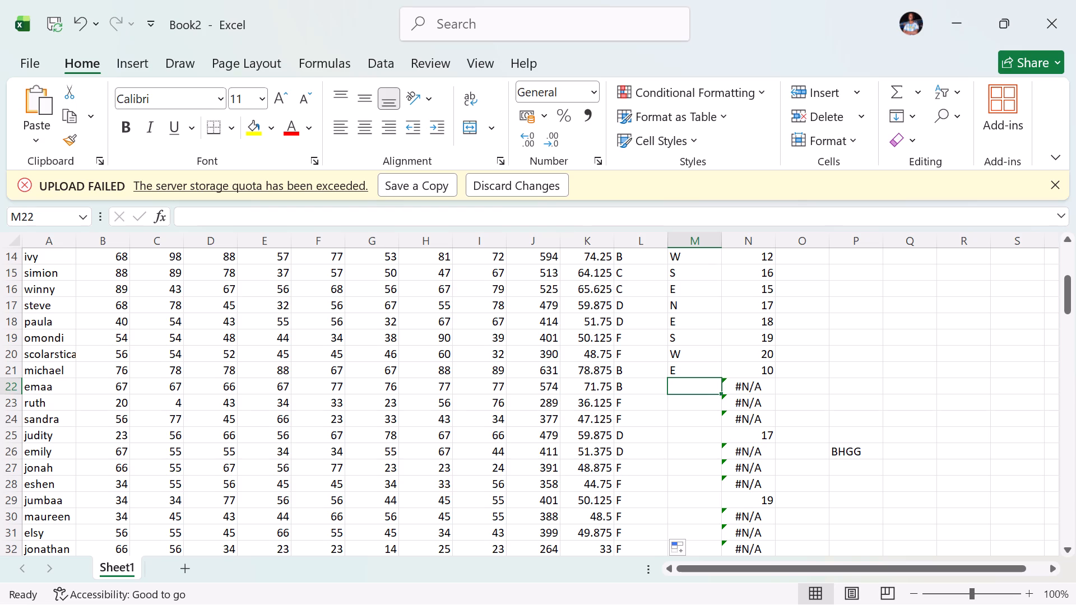
key(w)
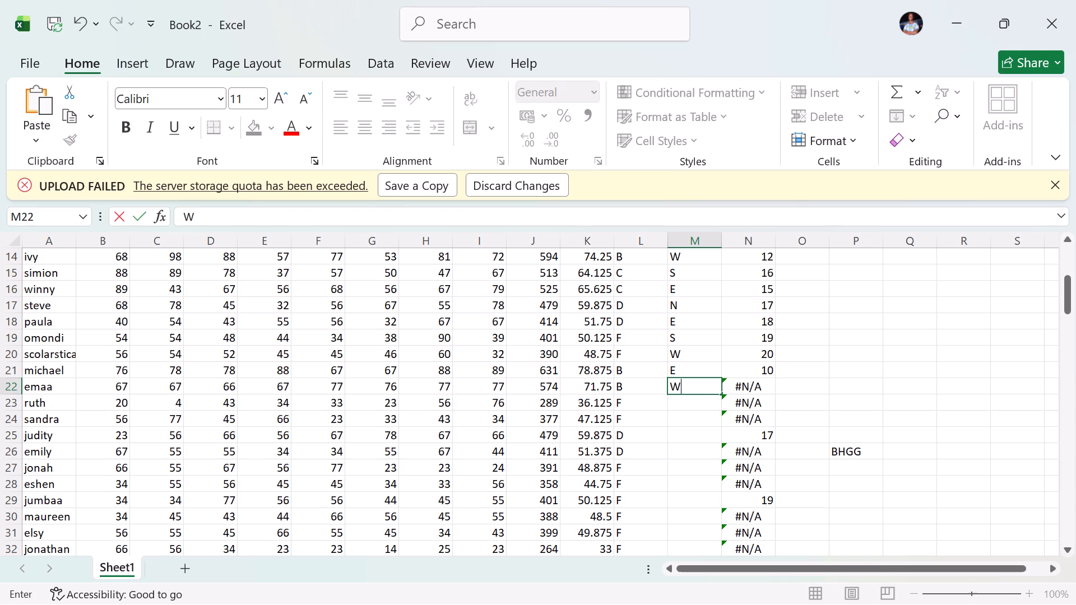
key(Return)
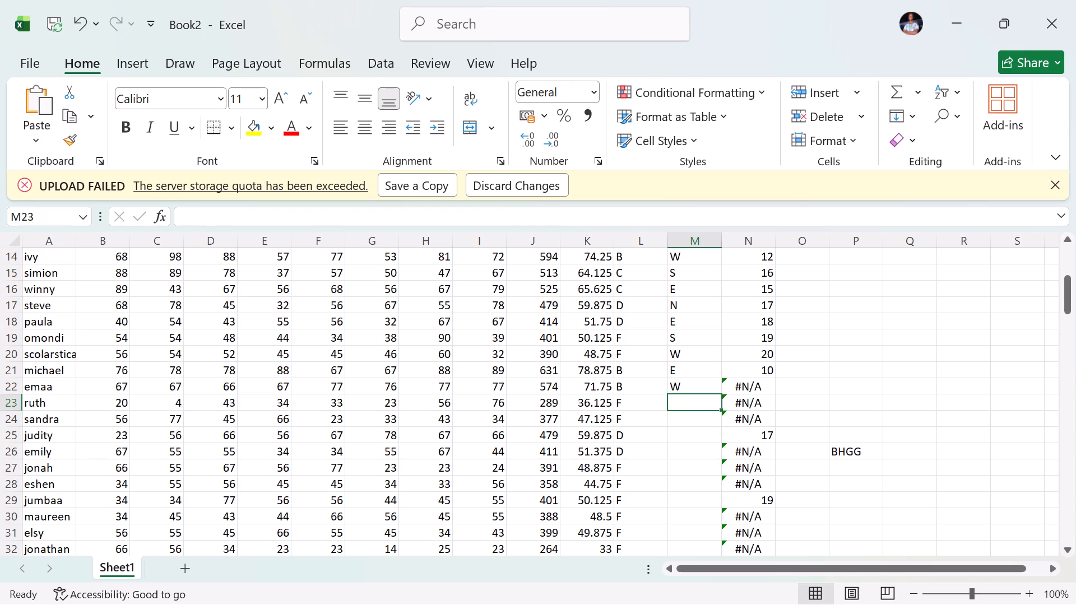
key(e)
key(Return)
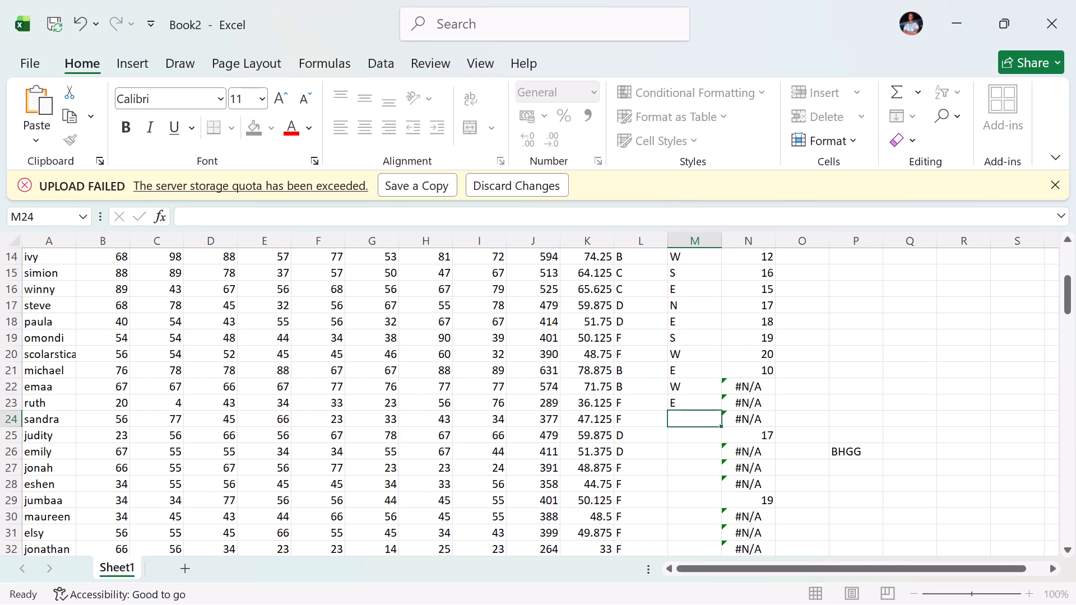
key(s)
key(Return)
key(s)
key(Return)
key(s)
key(Return)
key(s)
key(Return)
key(s)
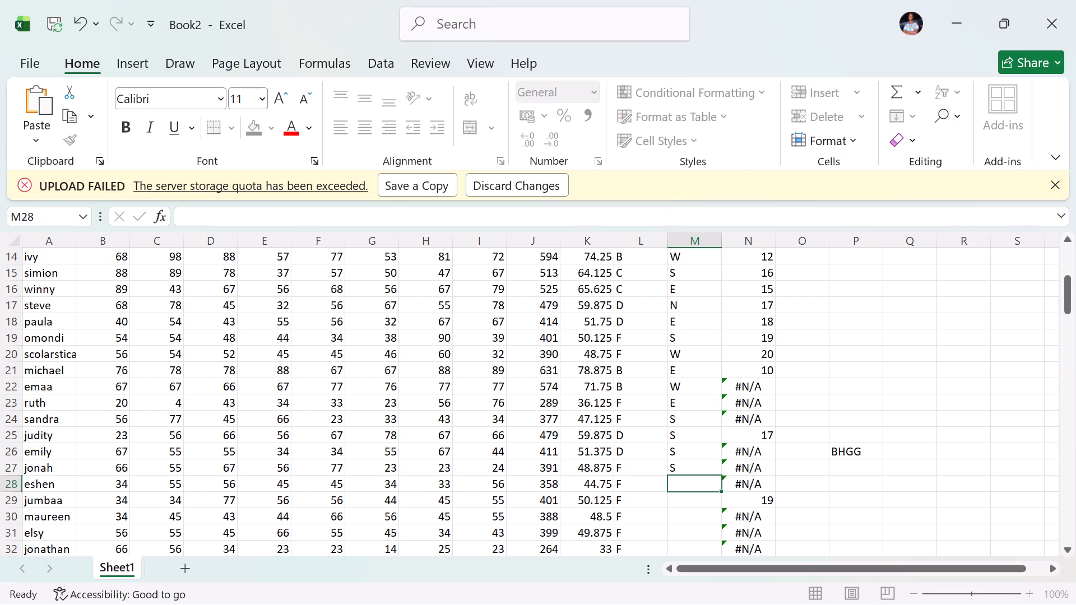
key(Return)
key(s)
key(Return)
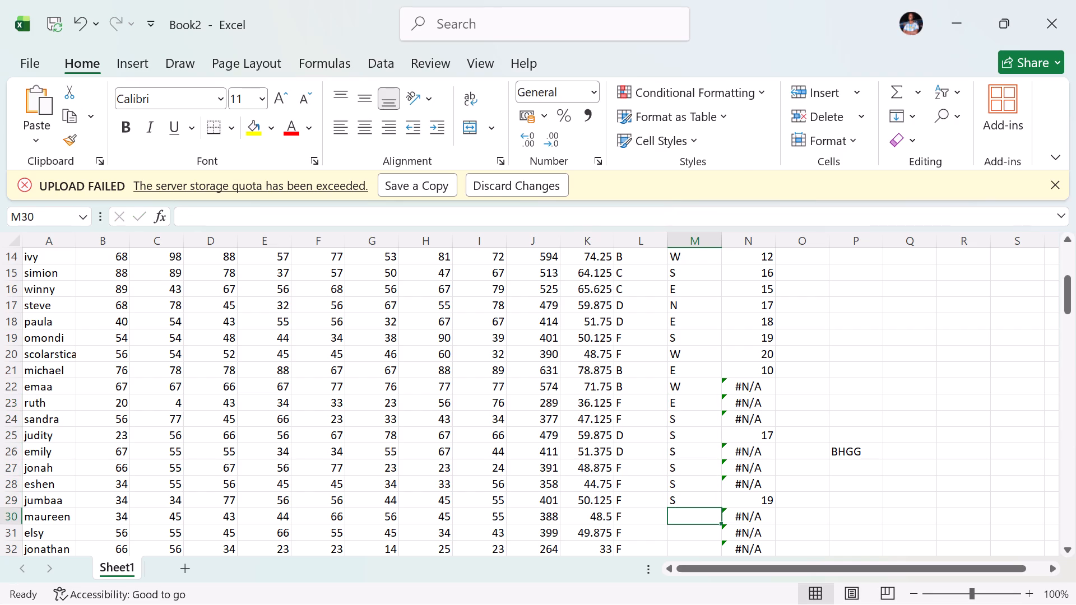
Enter the streams N, E, N, W and E for maureen through asaneth in M30 to M34.
key(n)
key(Return)
key(e)
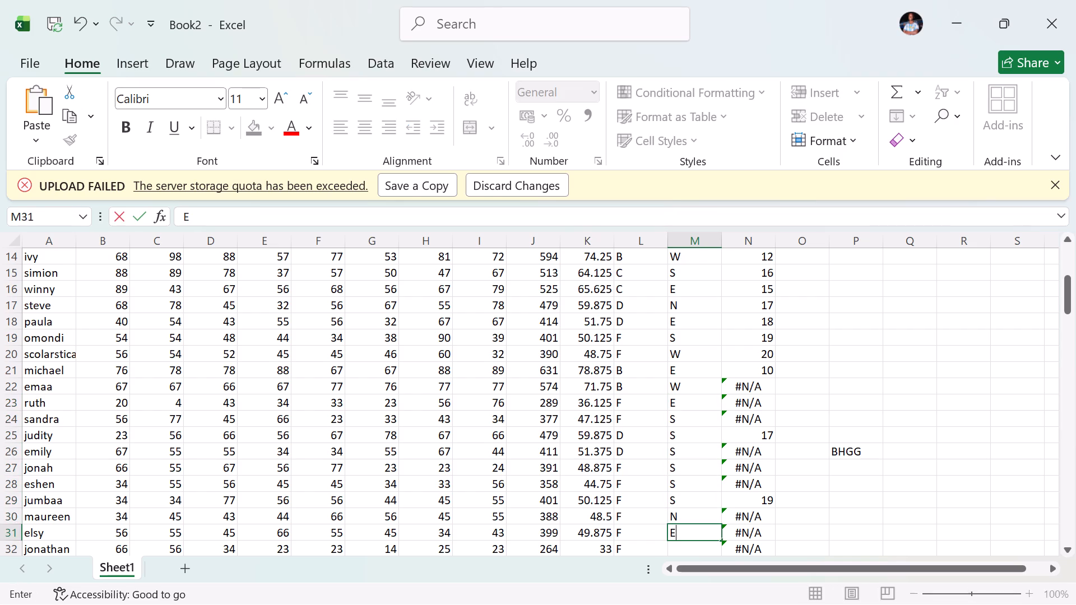
key(Return)
key(n)
key(Return)
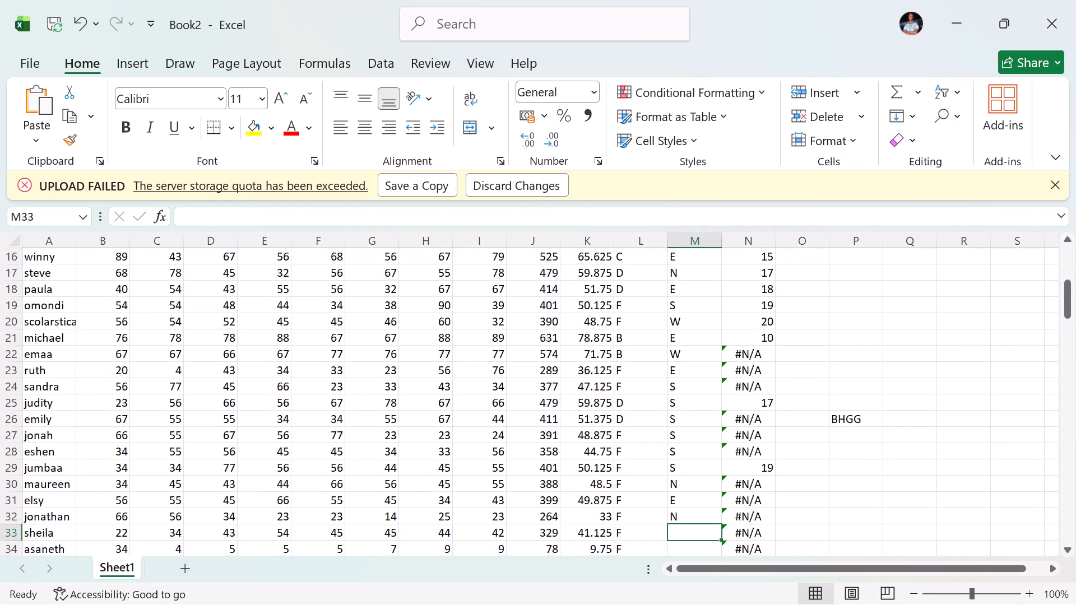
key(w)
key(Return)
key(e)
key(Return)
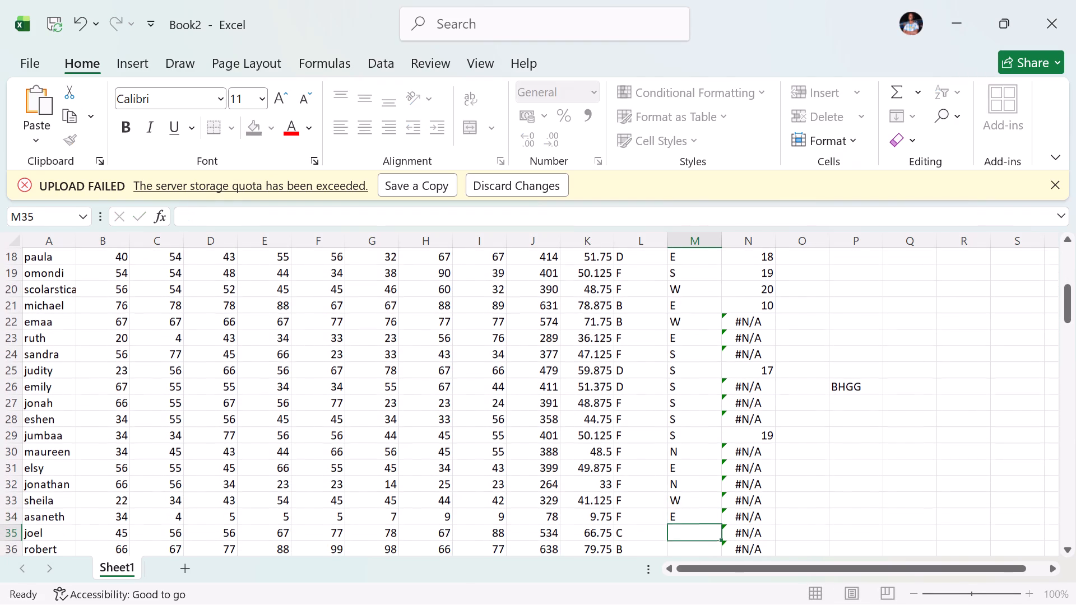
Enter the streams W, E and S for joel, robert and jotham in M35 to M37.
text(WW)
key(Return)
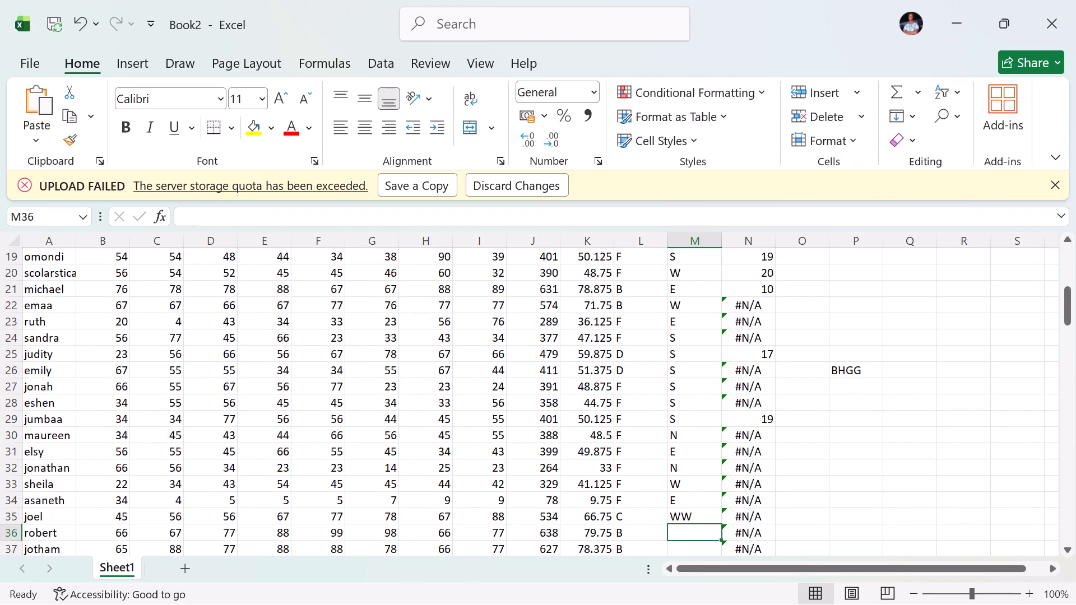
click(690, 515)
key(BackSpace)
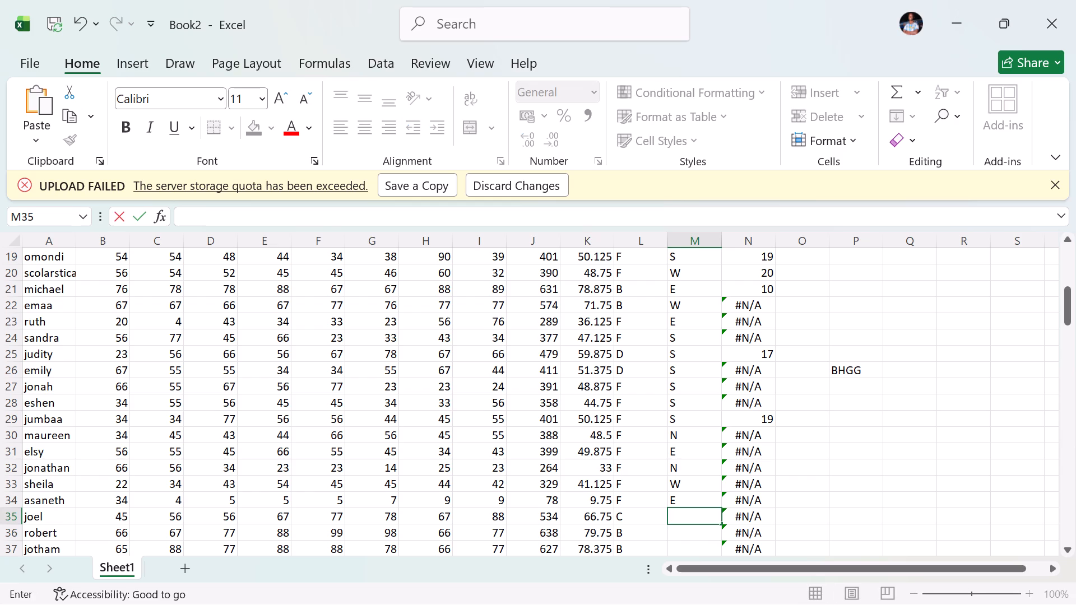
key(w)
key(Return)
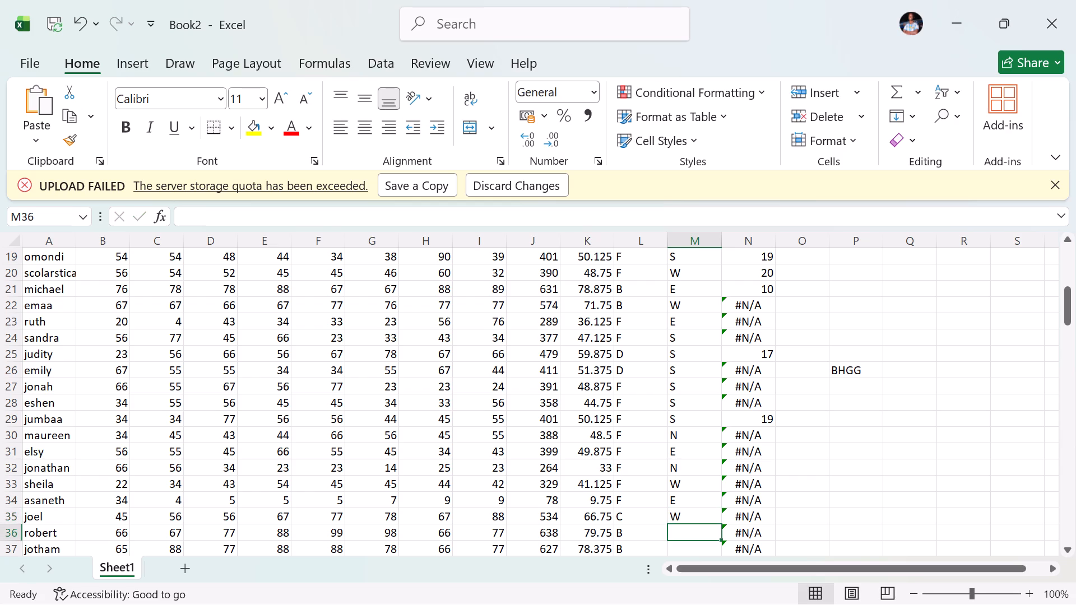
key(e)
key(Return)
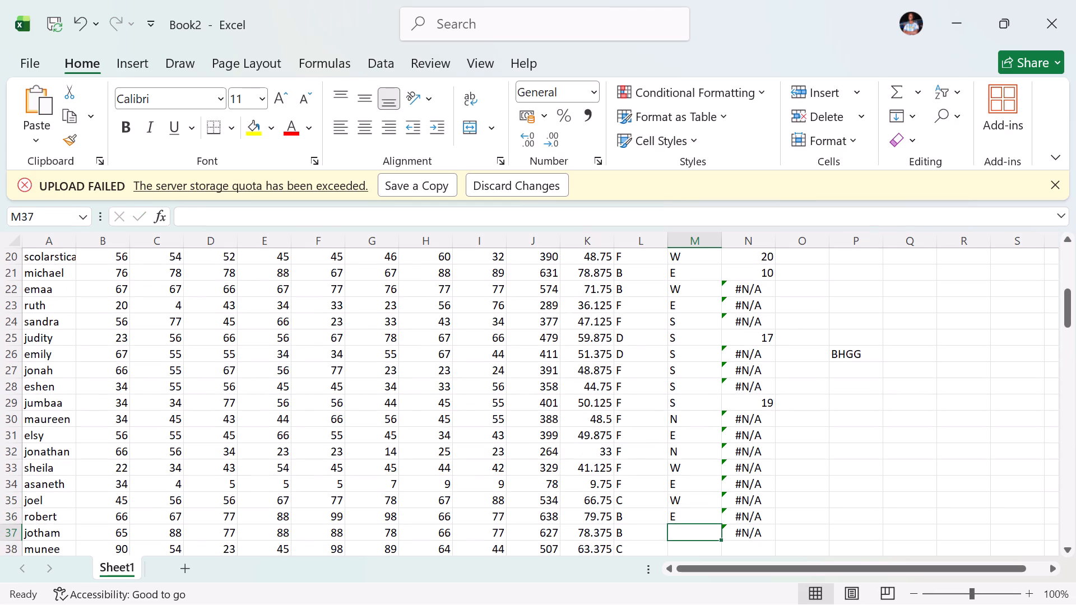
key(s)
key(Return)
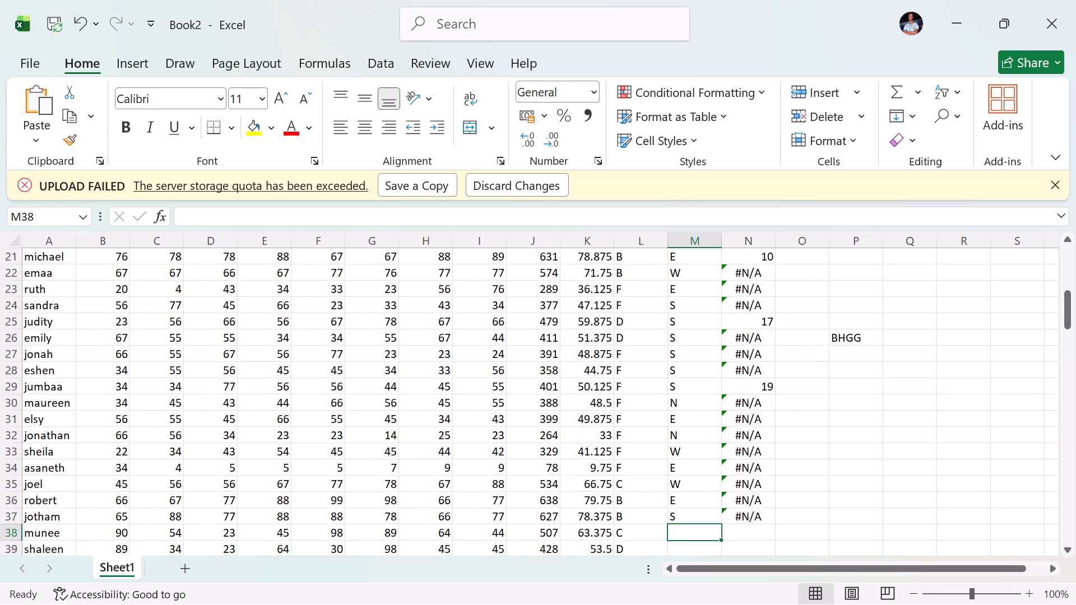
Enter the streams N, N, E, W, E and W for munee through cherotich in M38 to M43.
key(n)
key(Return)
key(n)
key(Return)
key(e)
key(Return)
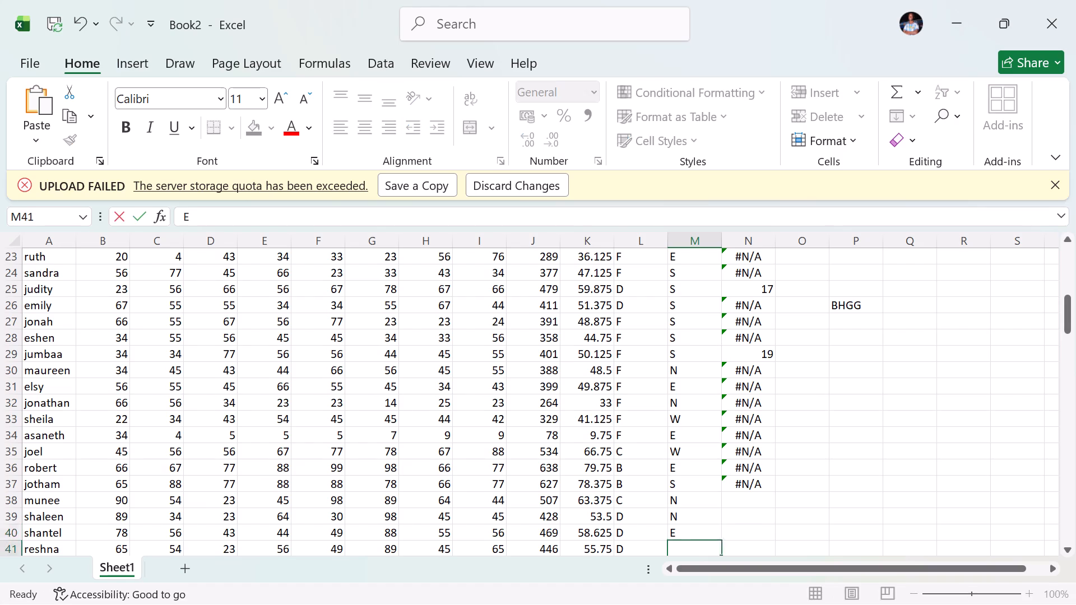
key(w)
key(Return)
key(e)
key(Return)
key(w)
key(Return)
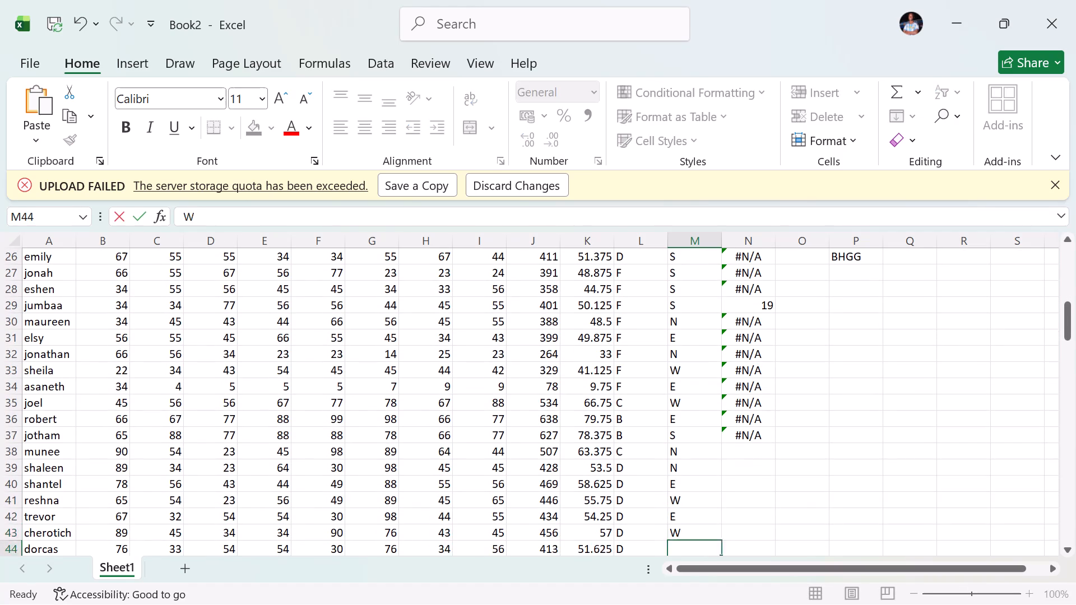
Enter the streams E, S, S, S and E for dorcas through gloria in M44 to M48.
key(e)
key(Return)
key(s)
key(Return)
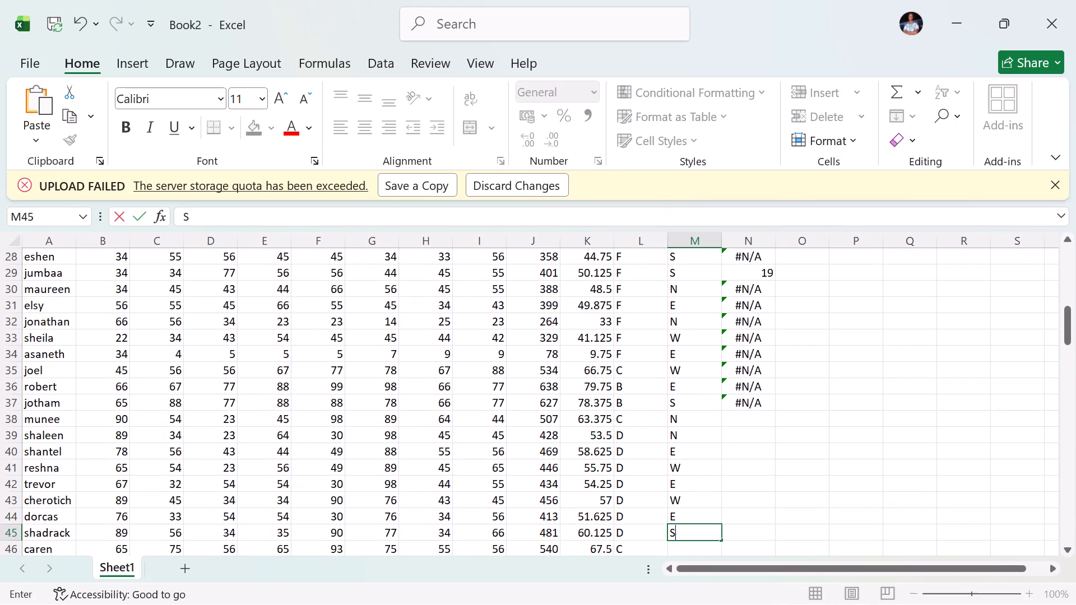
key(s)
key(Return)
key(s)
key(Return)
key(e)
key(Return)
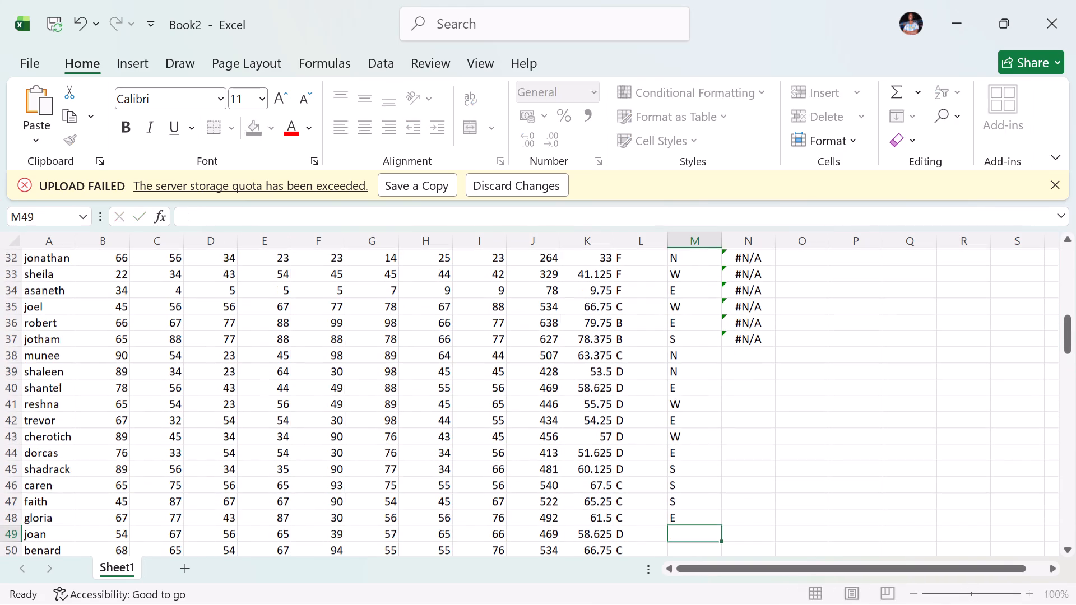
Enter the streams S, S, W, S and S for joan through aqgatha in M49 to M53.
key(s)
key(Return)
key(s)
key(Return)
key(w)
key(Return)
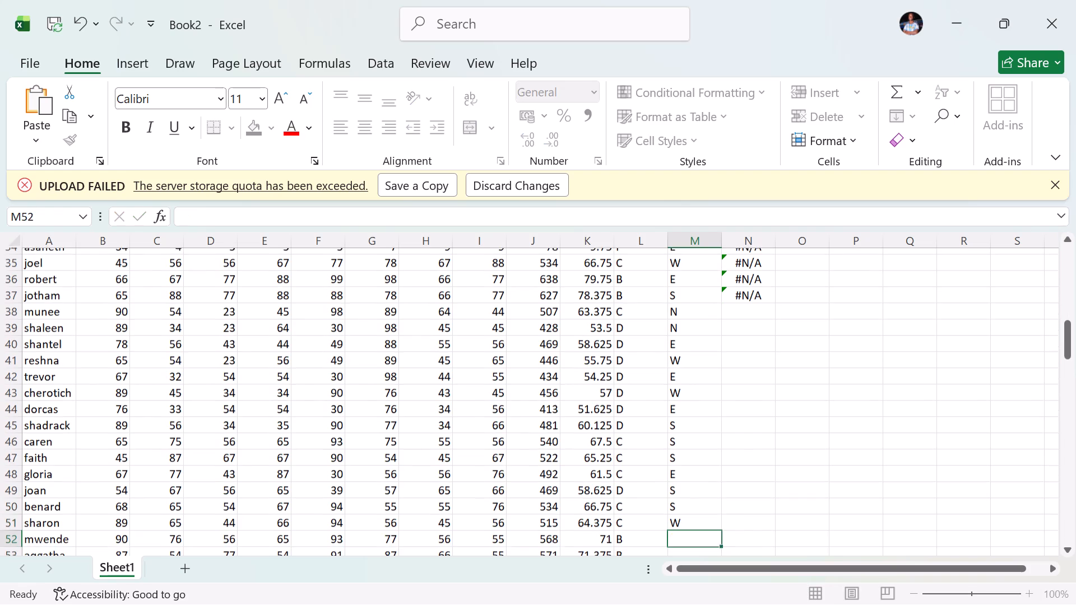
key(s)
key(Return)
key(s)
key(Return)
Enter stream W for every student from muruiki to jebiwot in M54 to M58.
key(w)
key(Return)
key(w)
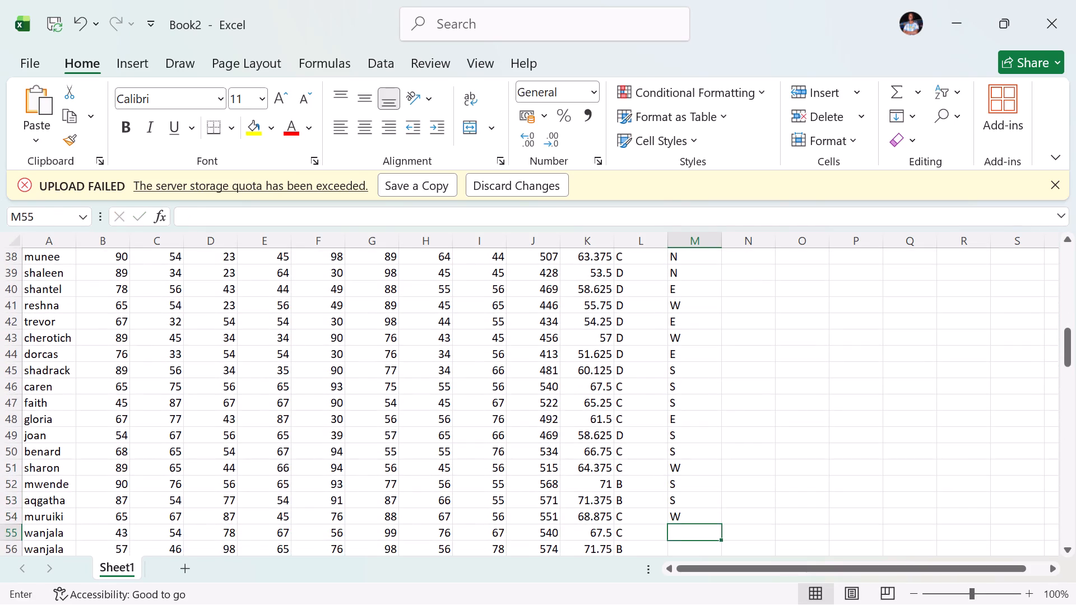
key(Return)
key(w)
key(Return)
key(w)
key(Return)
key(w)
key(Return)
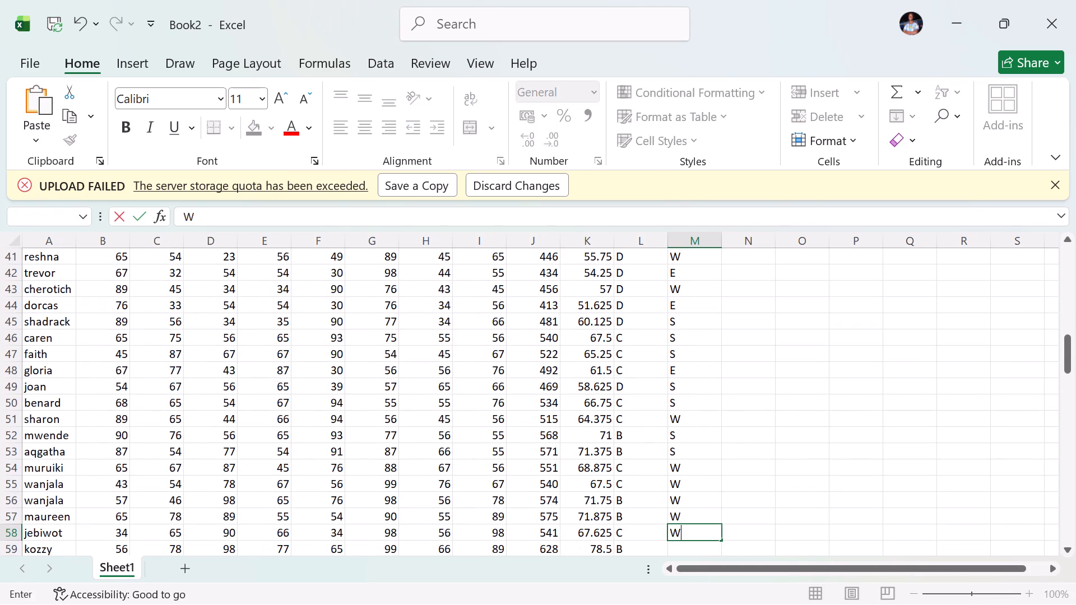
Enter stream S for kozzy, kezzy and yasmin in M59 to M61.
key(s)
key(Return)
key(s)
key(Return)
key(s)
key(Return)
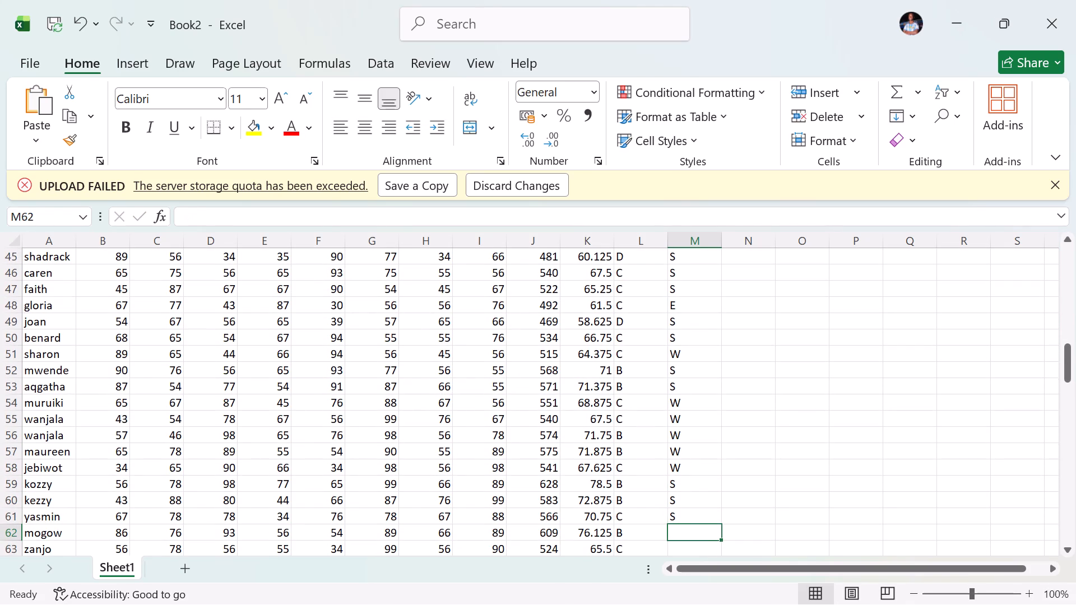
Enter stream N for every student from mogow to parwesa in M62 to M68.
key(n)
key(Return)
key(n)
key(Return)
key(n)
key(Return)
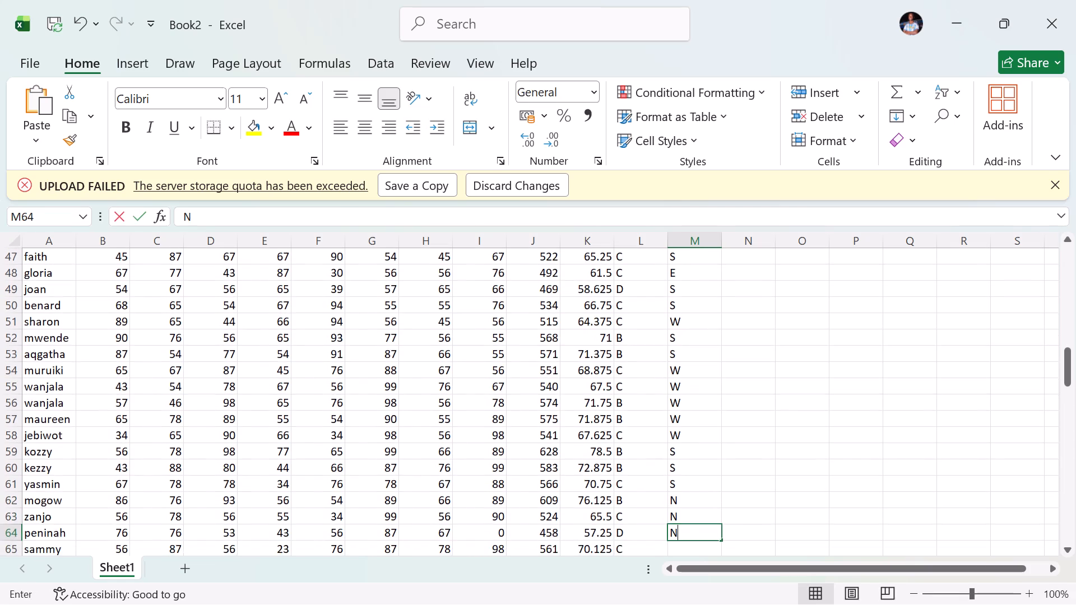
key(n)
key(Return)
key(n)
key(Return)
key(n)
key(Return)
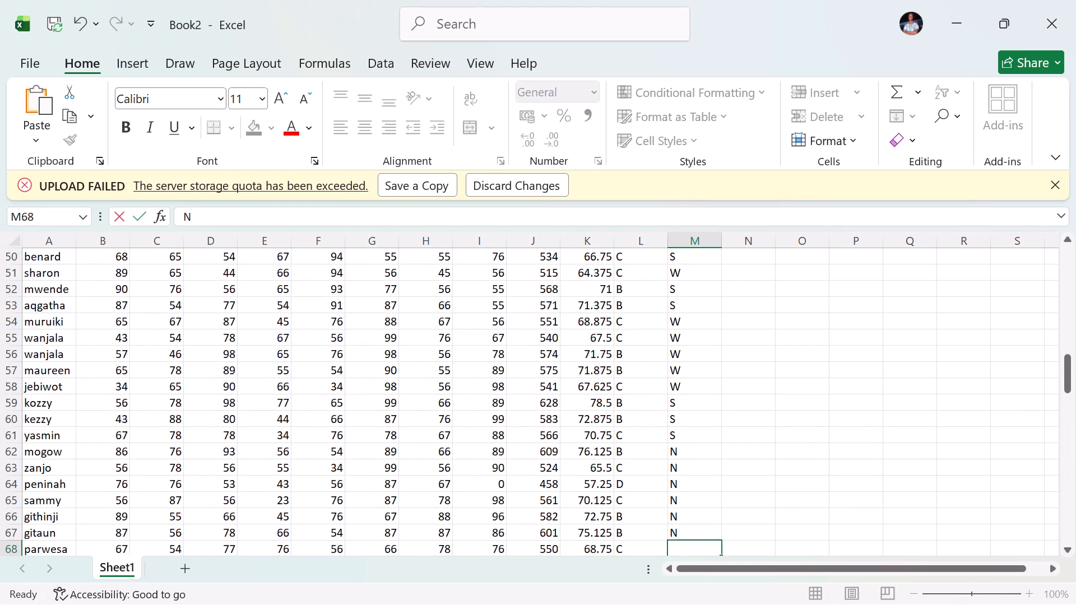
key(n)
key(Return)
Enter the streams W, N, W and W for chonjino, susan, gally and gael in M69 to M72.
key(w)
key(Return)
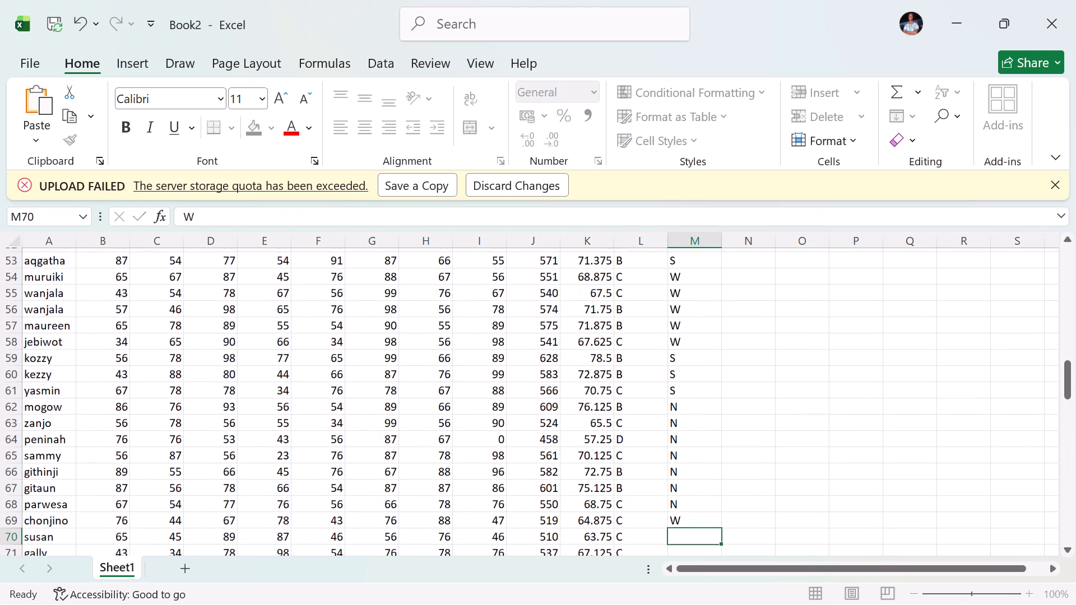
key(n)
key(Return)
key(w)
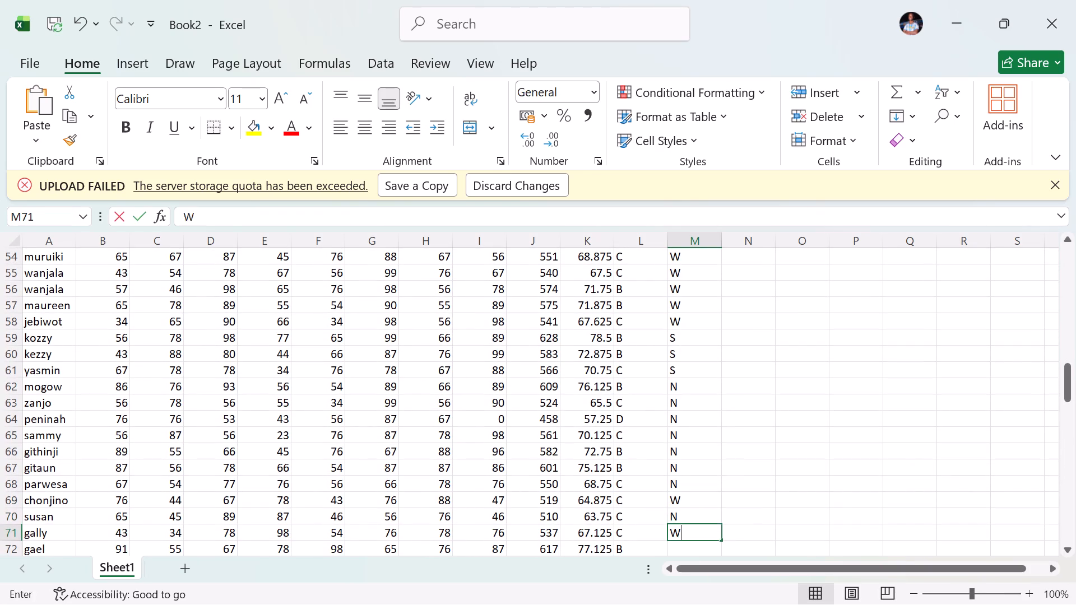
key(Return)
text(WW)
key(Return)
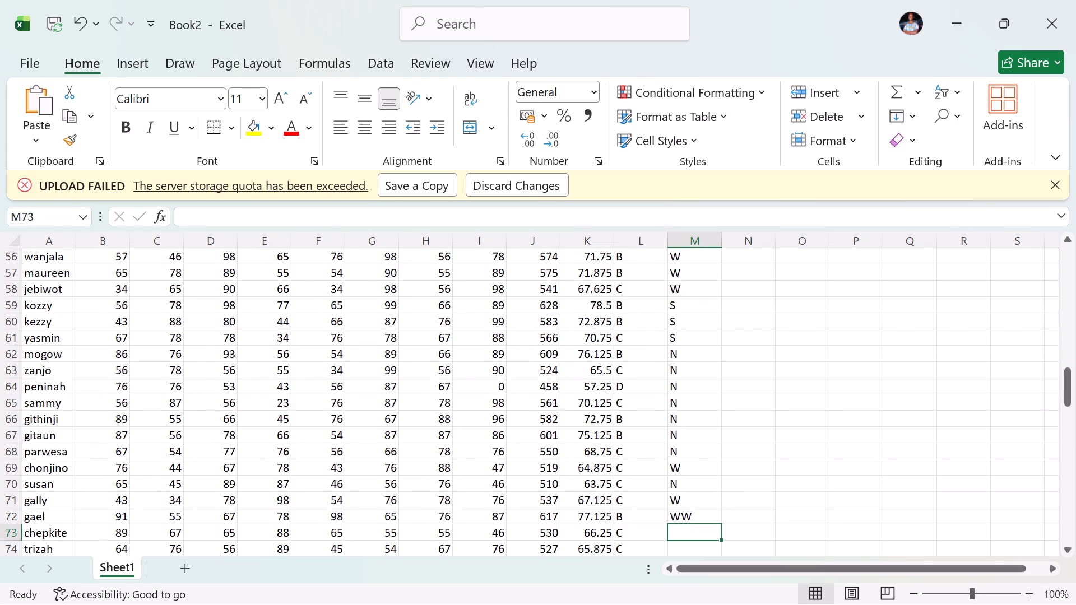
click(690, 515)
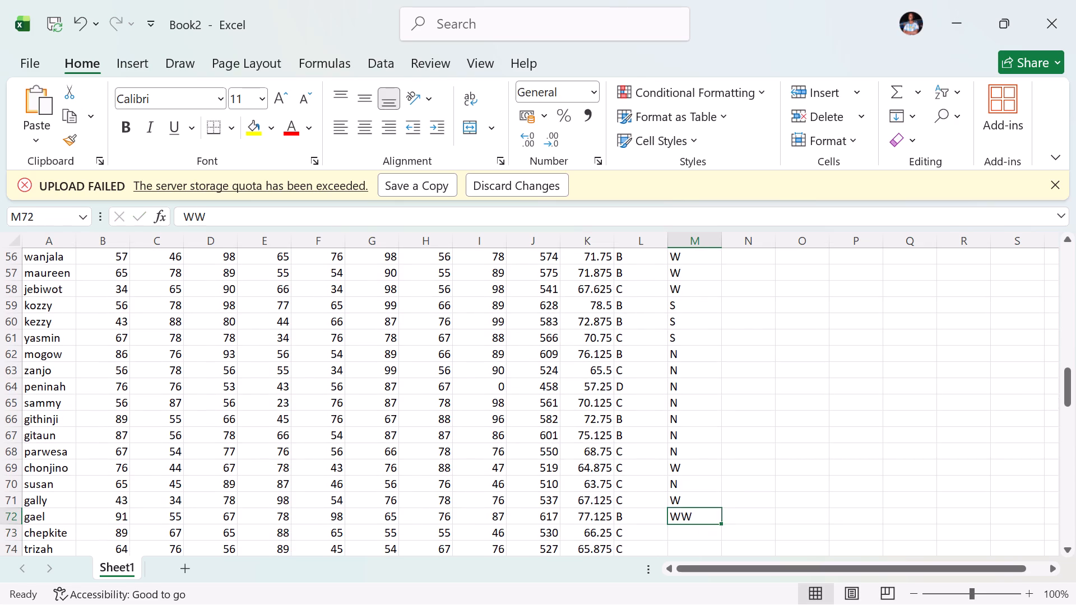
key(w)
key(Return)
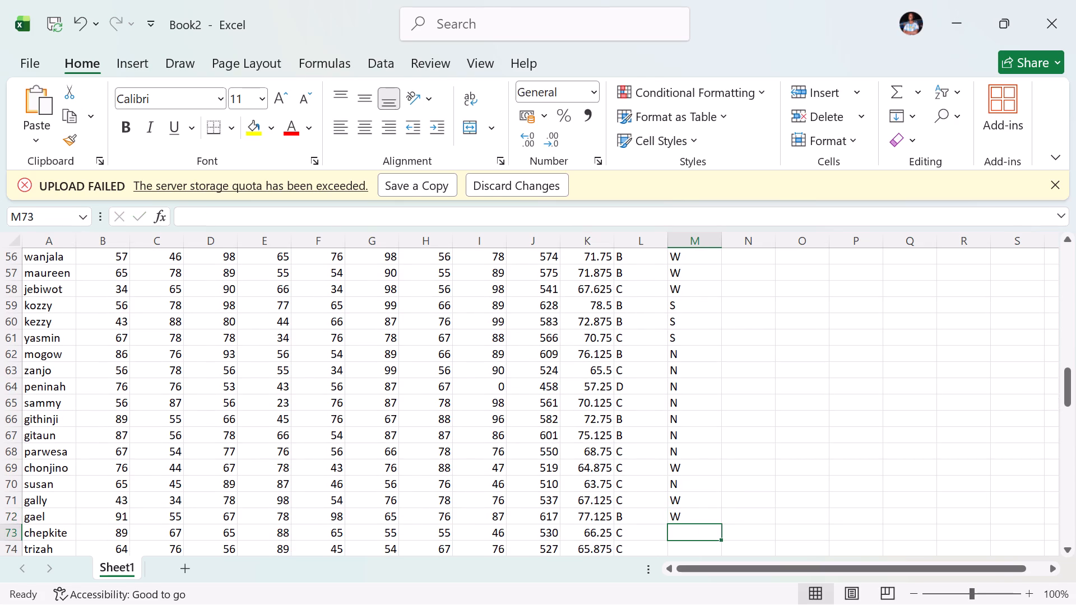
Enter the streams N, N and W for chepkite, trizah and kanda in M73 to M75.
key(n)
key(Return)
key(n)
key(Return)
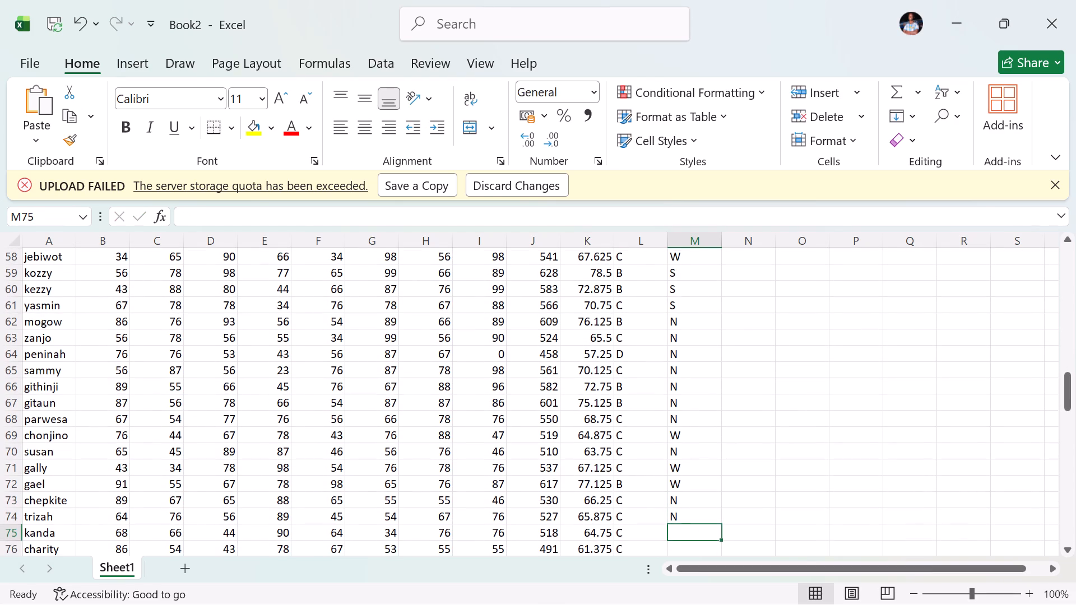
key(w)
key(Return)
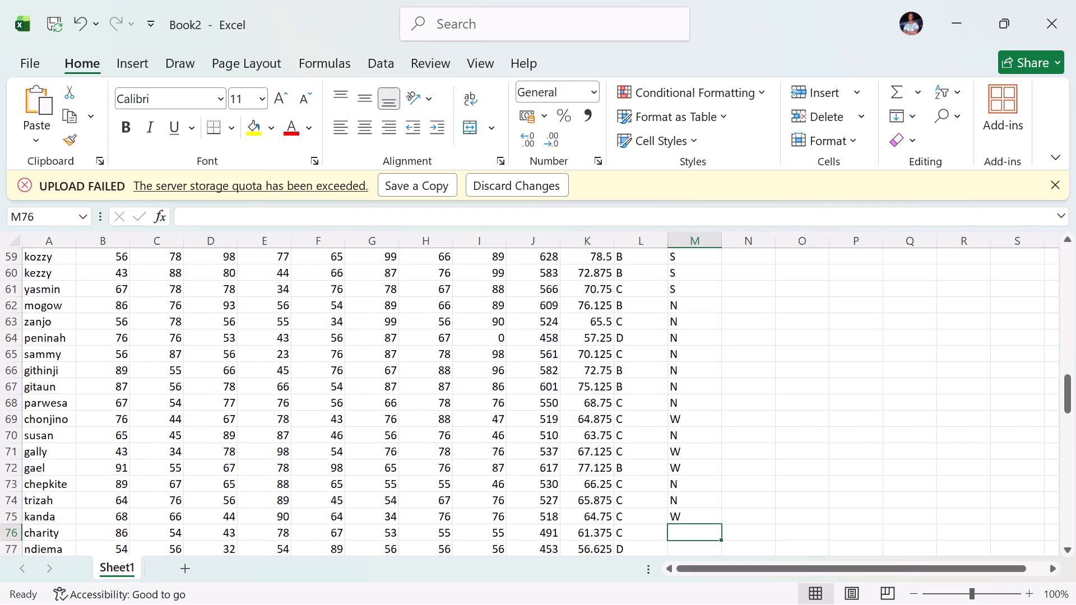
Enter stream E for charity and ndiema, ES for wanjala and S for joy in M76 to M79.
key(e)
key(Return)
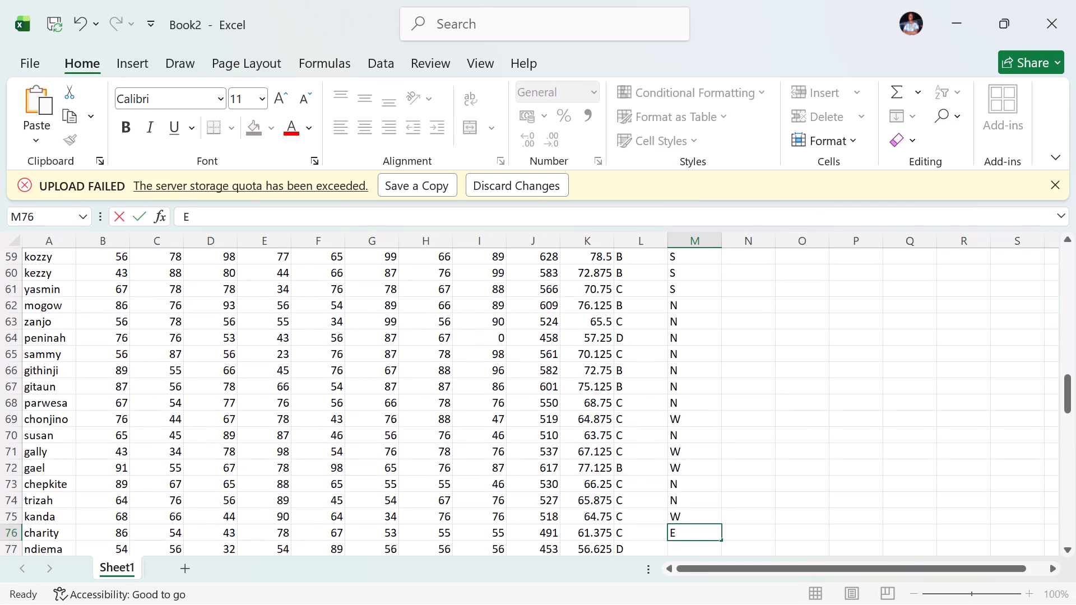
key(e)
key(Return)
key(e)
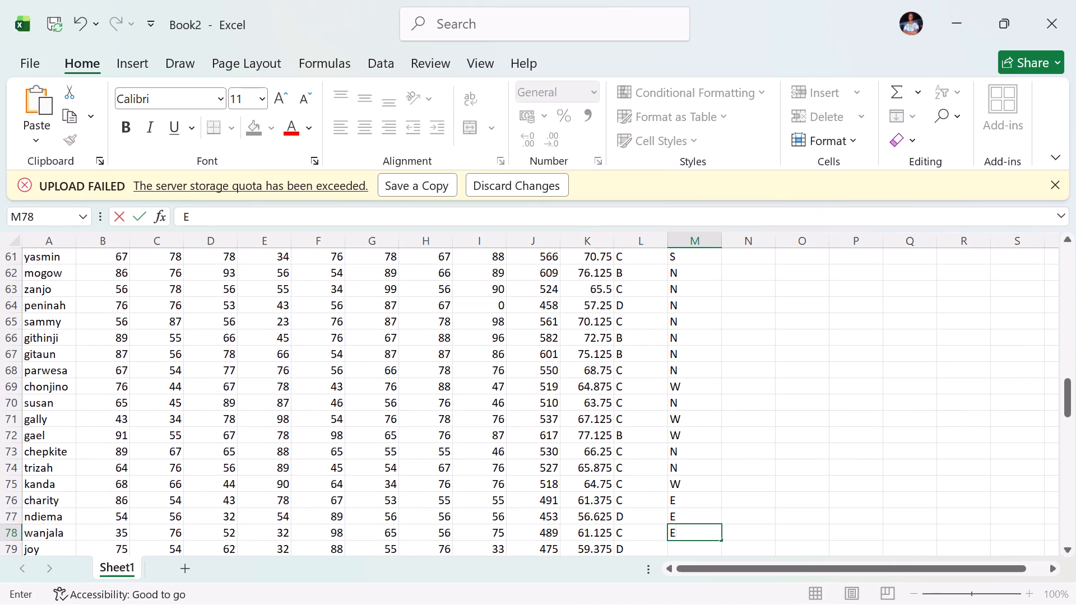
key(s)
key(Return)
key(s)
key(Return)
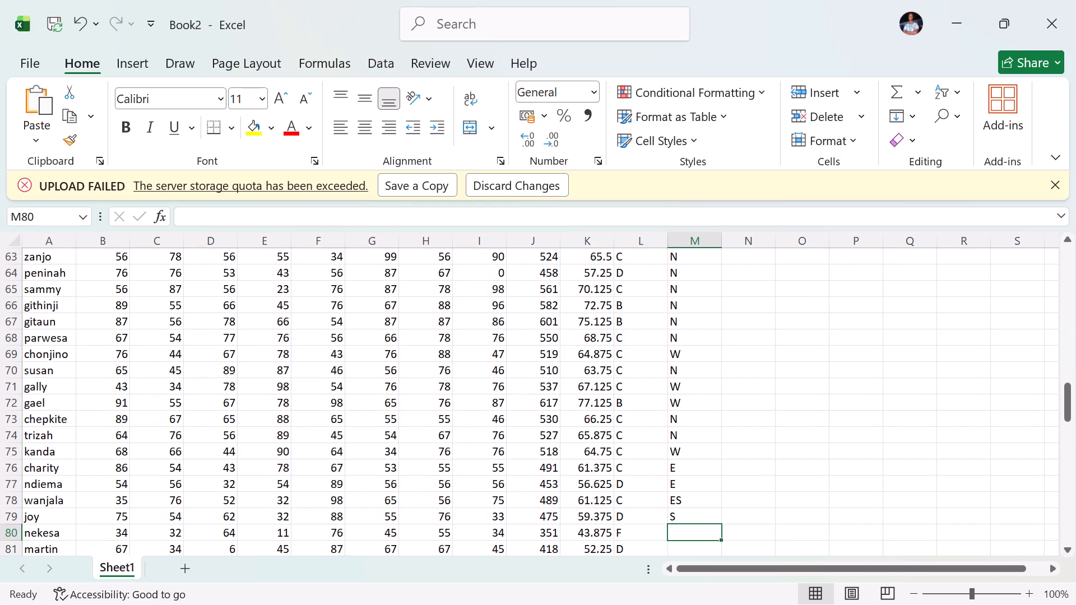
Correct wanjala's stream in M78 to E.
double_click(682, 497)
key(e)
key(Return)
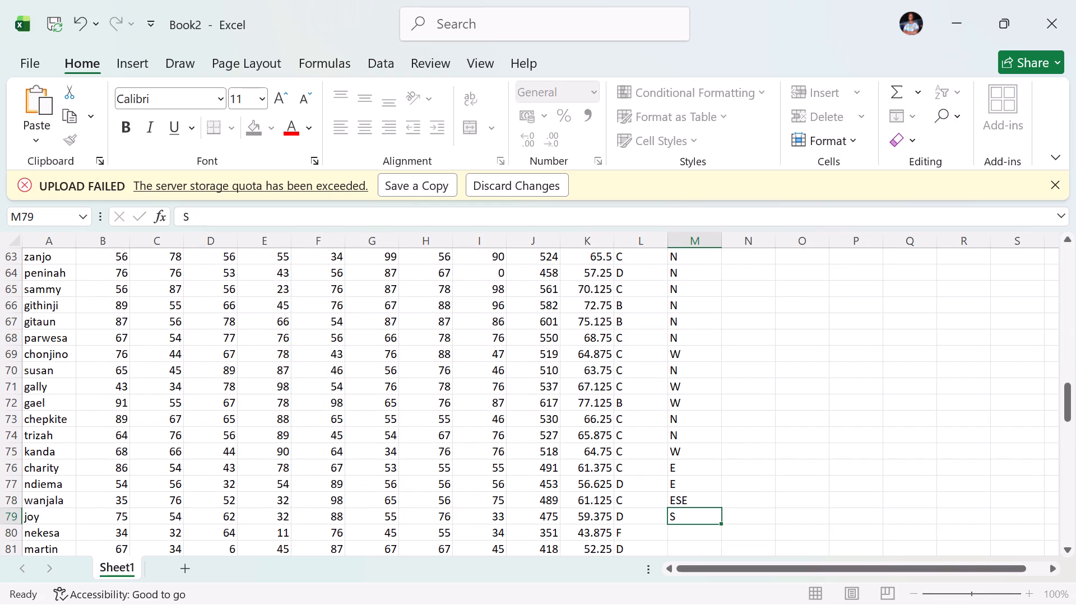
click(682, 497)
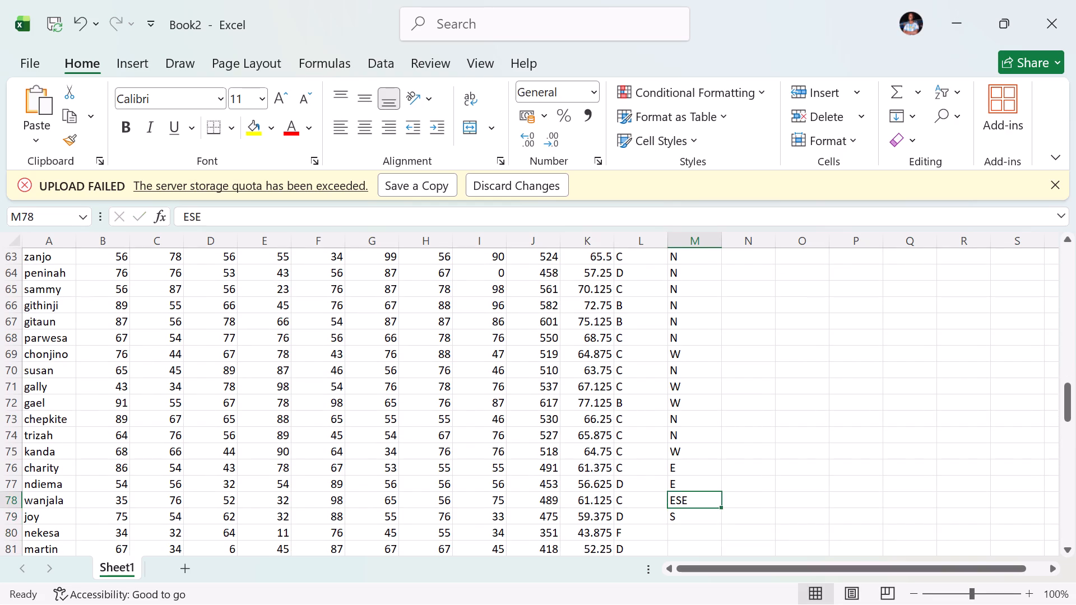
key(Return)
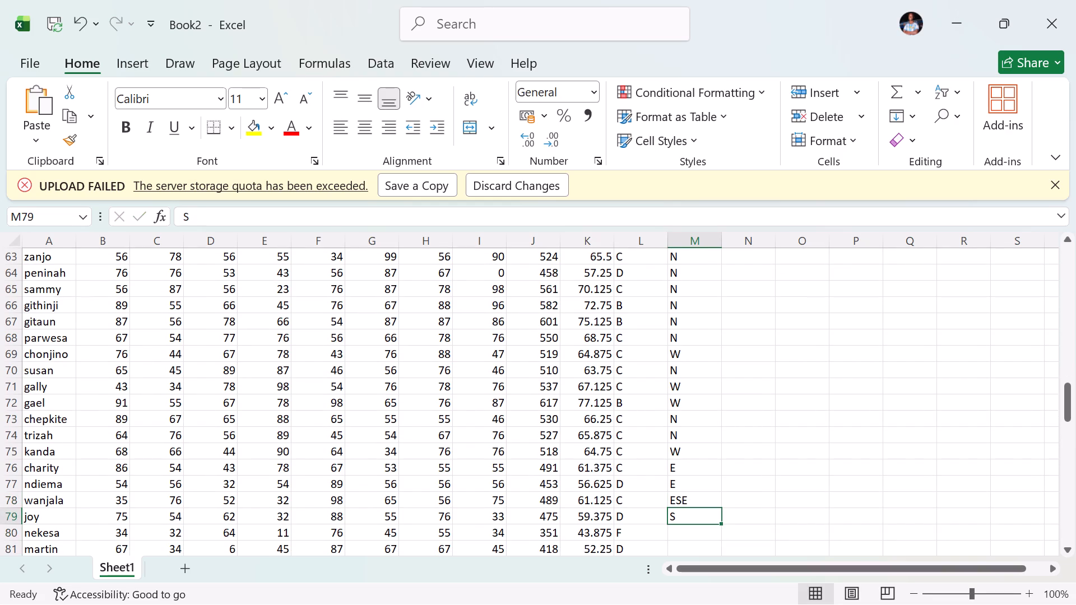
click(682, 497)
key(e)
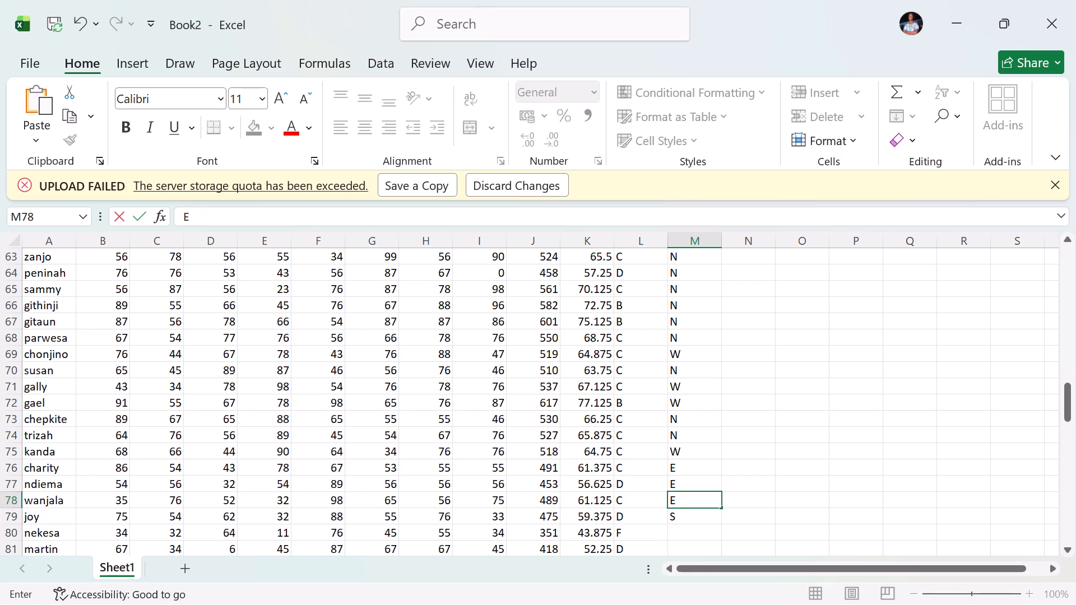
key(Return)
Enter the streams E, S, S and E for nekesa, martin, lokoroi and chemsto in M80 to M83.
key(Return)
key(e)
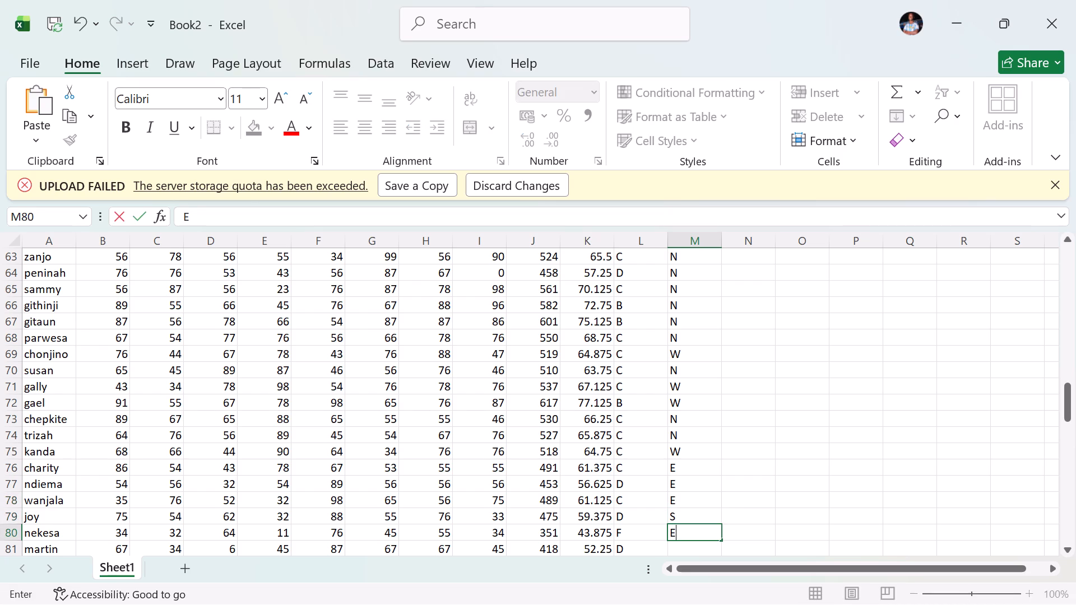
key(Return)
key(s)
key(Return)
key(s)
key(Return)
key(e)
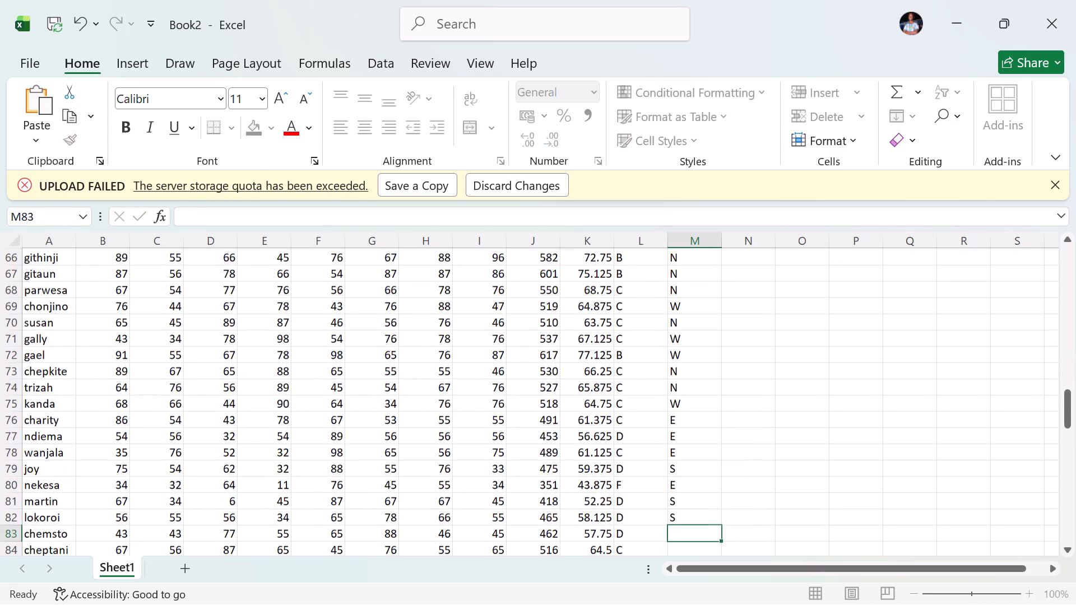
key(Return)
Enter the streams E, W and W for the two cheptani rows and cheptoo in M84 to M86.
text(WE)
key(Return)
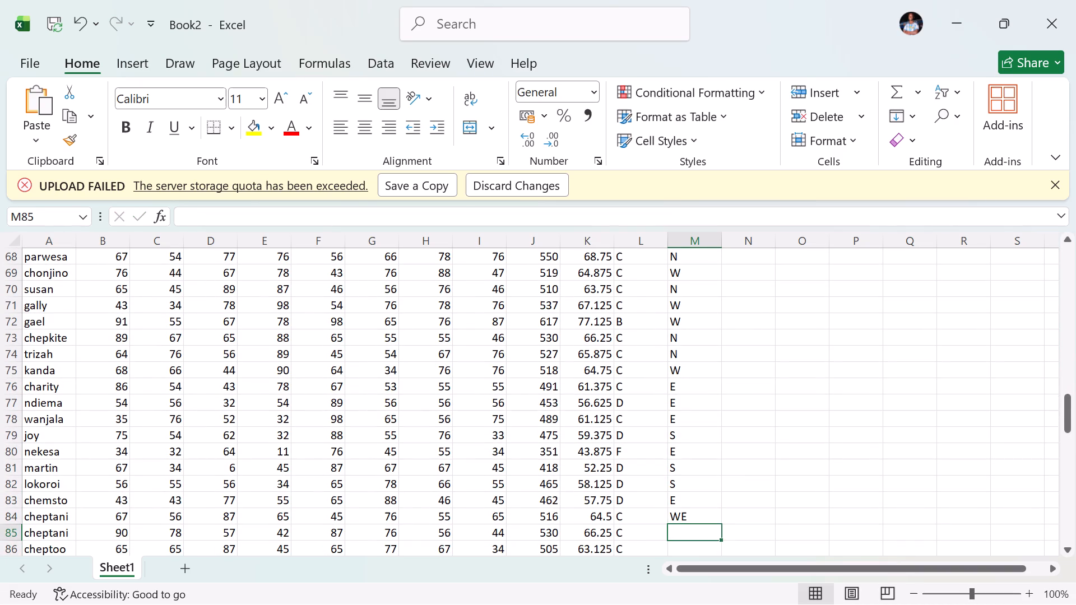
click(694, 522)
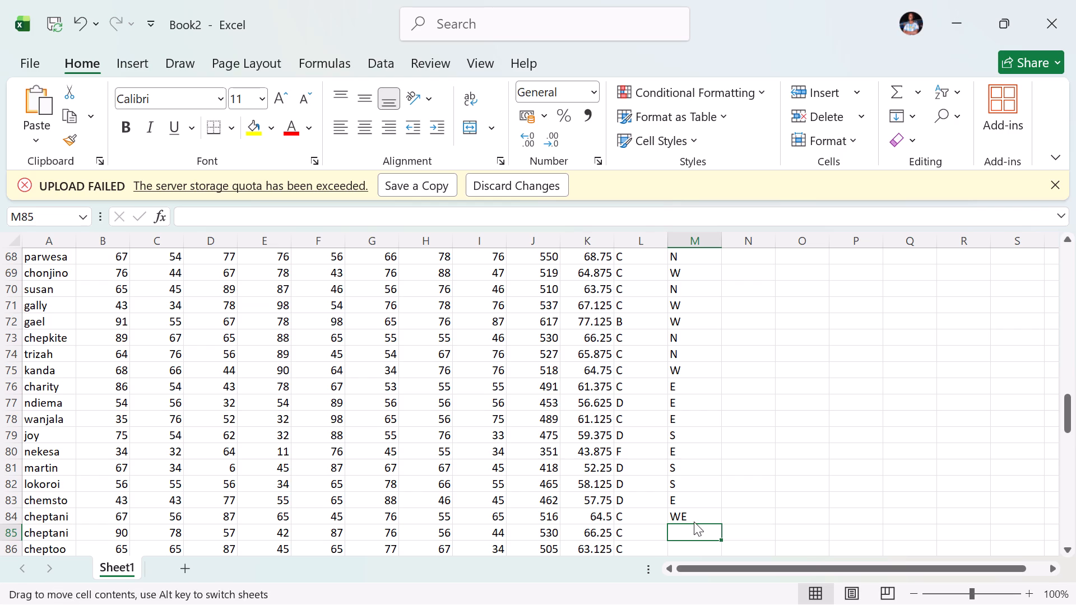
click(687, 511)
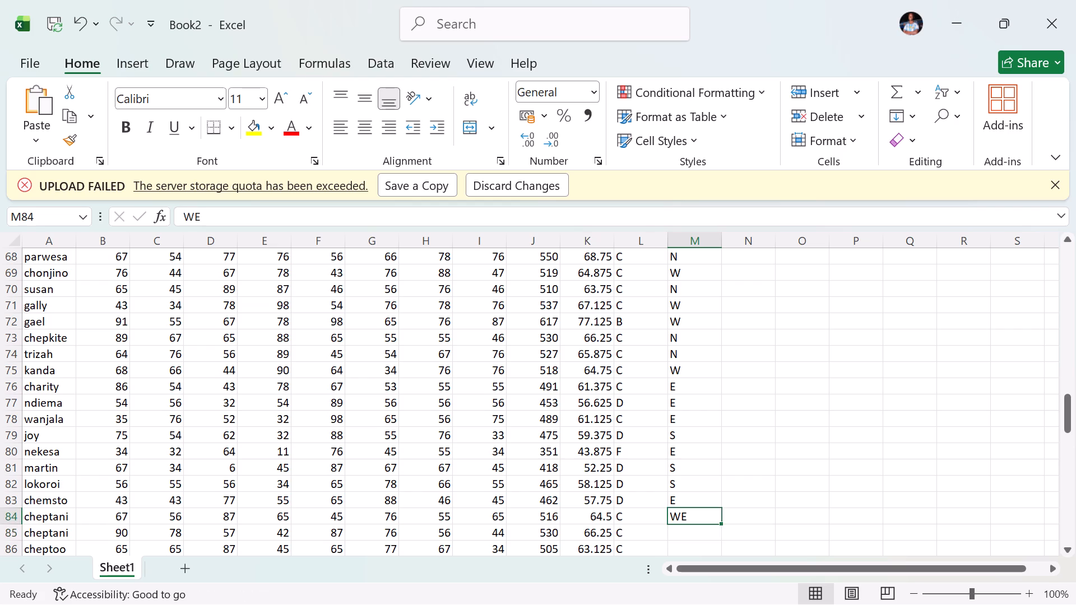
key(e)
key(Return)
key(w)
key(Return)
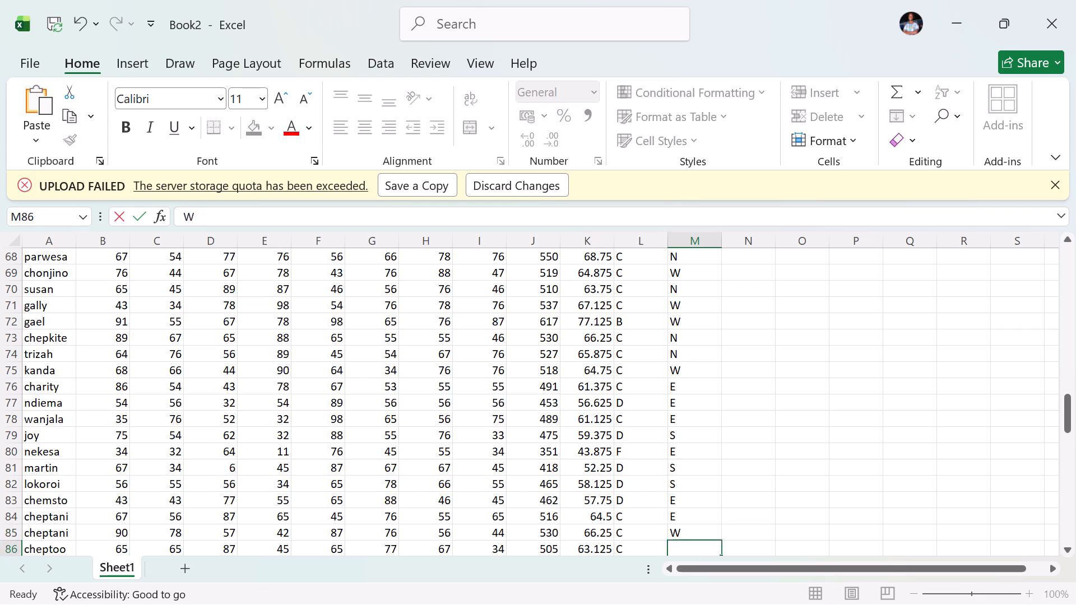
key(w)
key(Return)
Enter the streams E, E, W and E for cherungs, chemali, cherembo and cheptani in M87 to M90.
key(e)
key(Return)
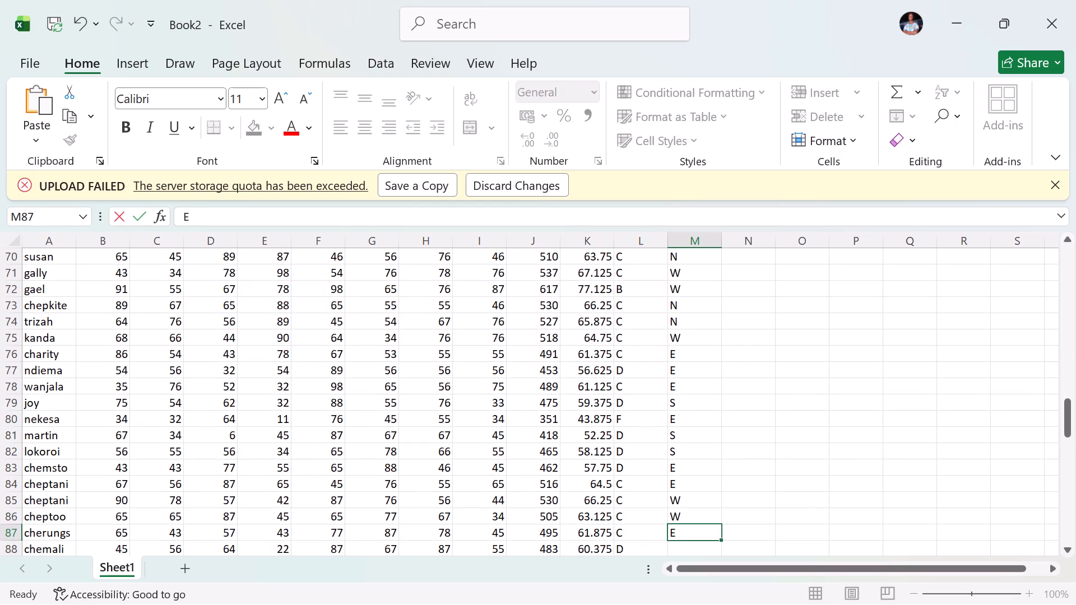
key(e)
key(Return)
key(w)
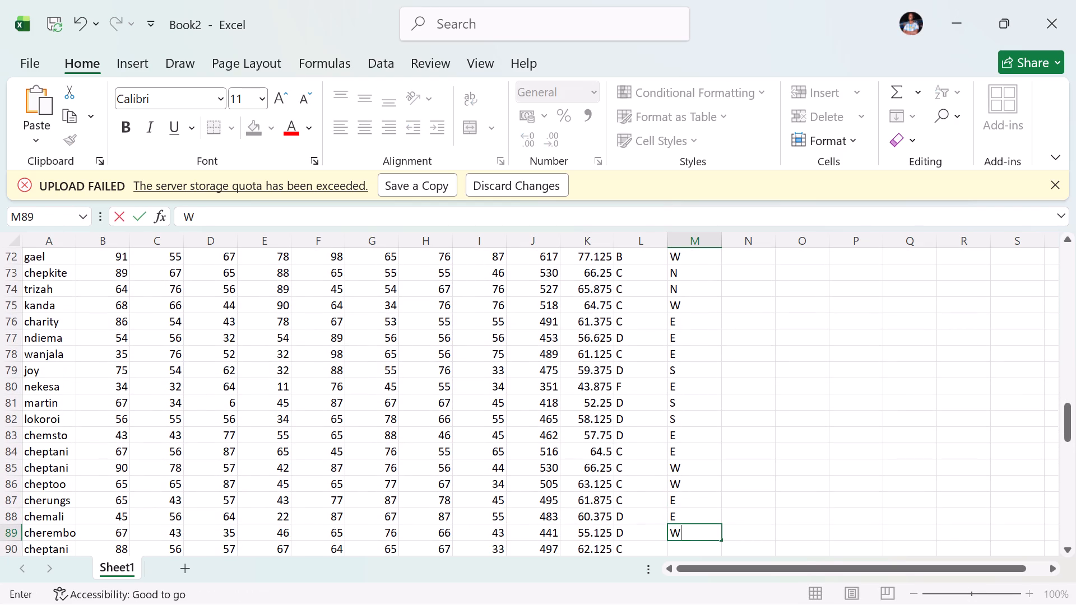
key(Return)
key(e)
key(Return)
Enter stream N for every student from kelvin to wako in M91 to M95.
key(n)
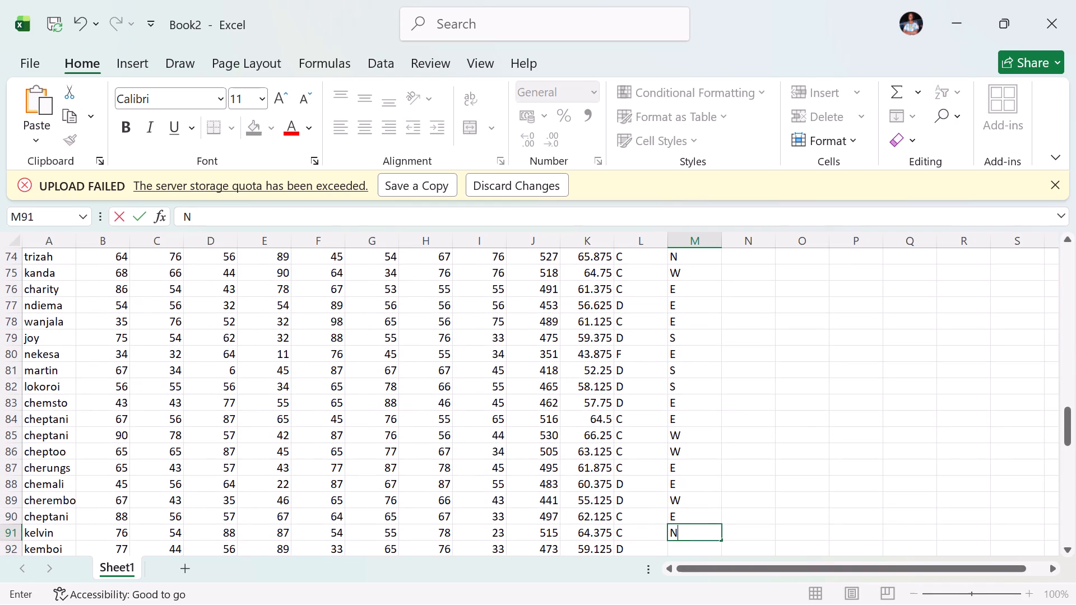
key(Return)
key(n)
key(Return)
key(n)
key(Return)
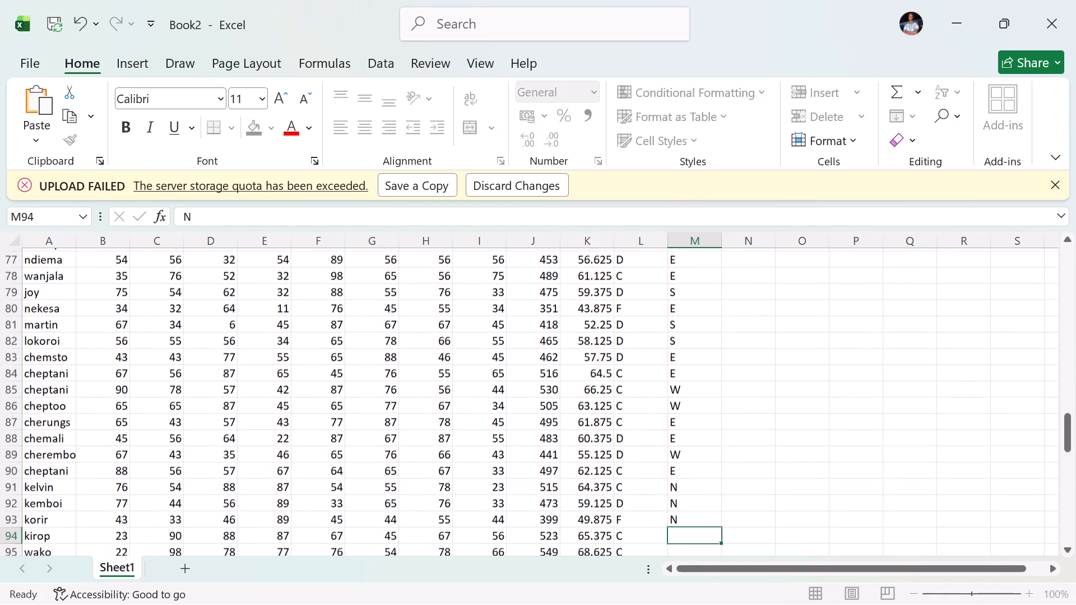
key(n)
key(Return)
key(n)
key(Return)
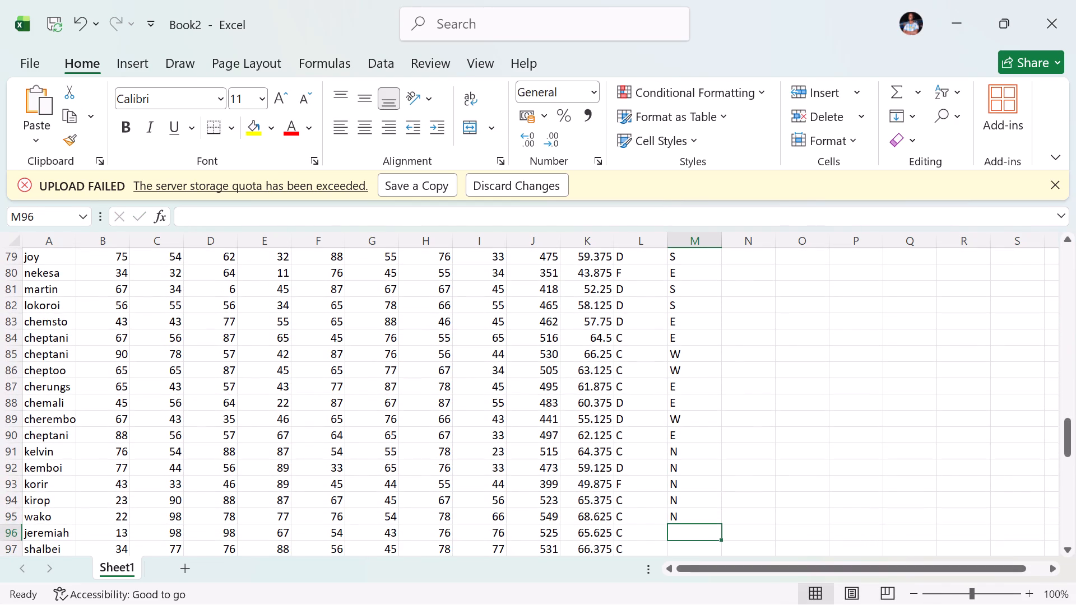
Enter the streams E, W, W and E for jeremiah, shalbei, chokinda and joyline in M96 to M99.
key(e)
key(Return)
key(w)
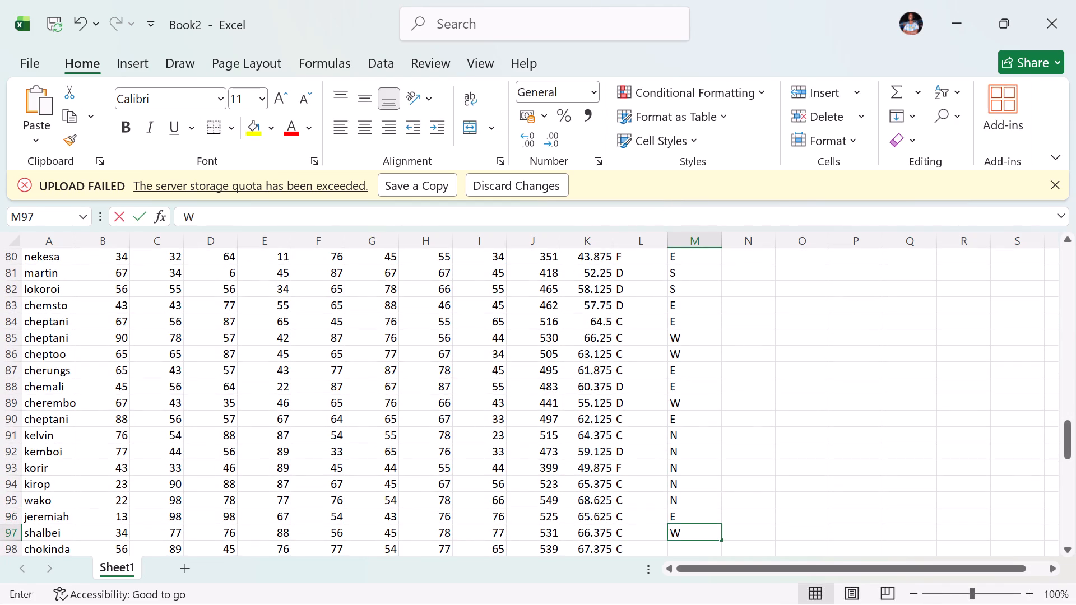
key(Return)
key(w)
key(Return)
key(e)
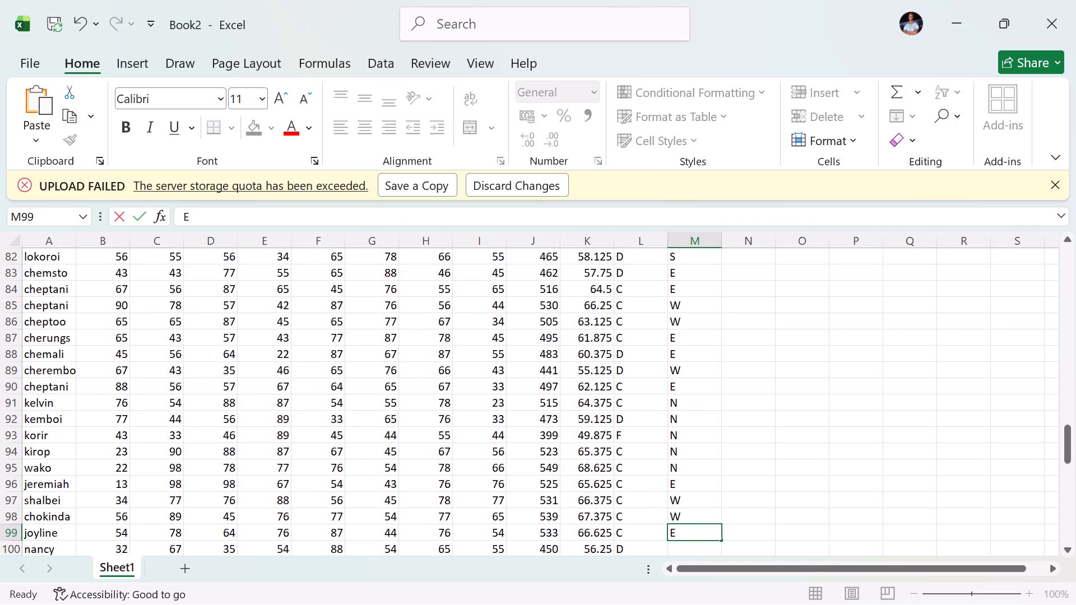
key(Return)
Enter the streams S, W, S and S for nancy, kakugo, susan and jane in M100 to M103.
key(q)
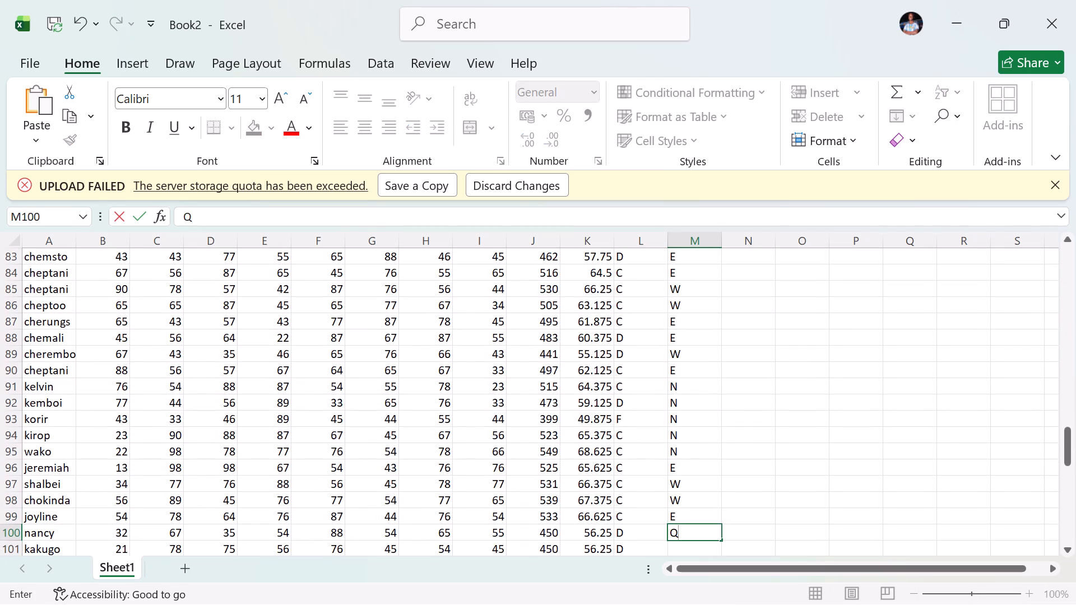
key(BackSpace)
key(s)
key(Return)
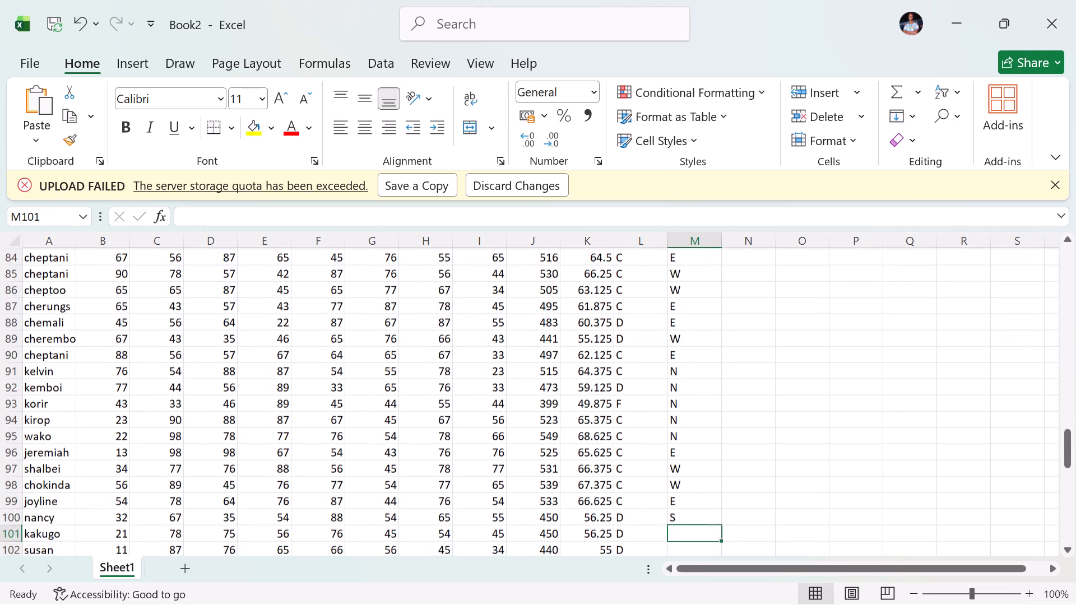
key(w)
key(Return)
key(s)
key(Return)
key(s)
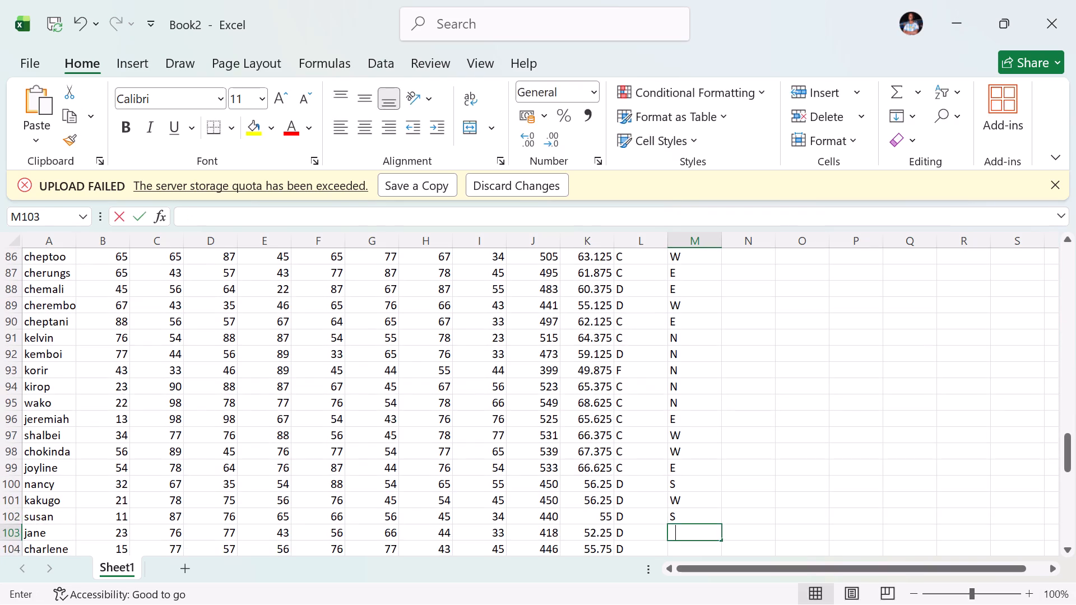
key(Return)
Enter the streams E, E, W, W and E for charlene, rose, rosebella, yatich and otieno in M104 to M108.
key(e)
key(Return)
key(e)
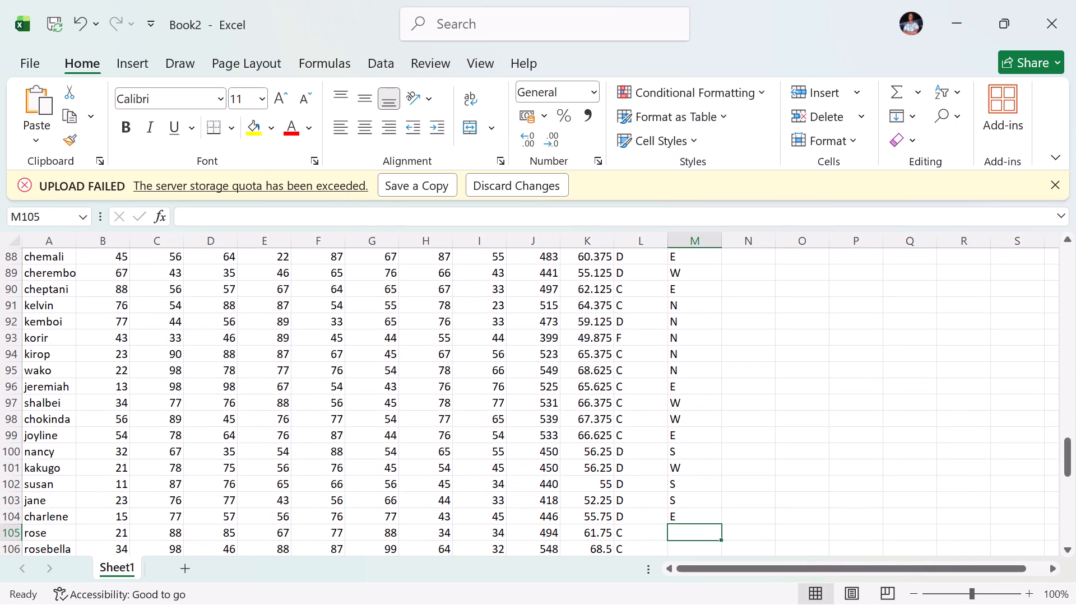
key(Return)
key(w)
key(Return)
key(w)
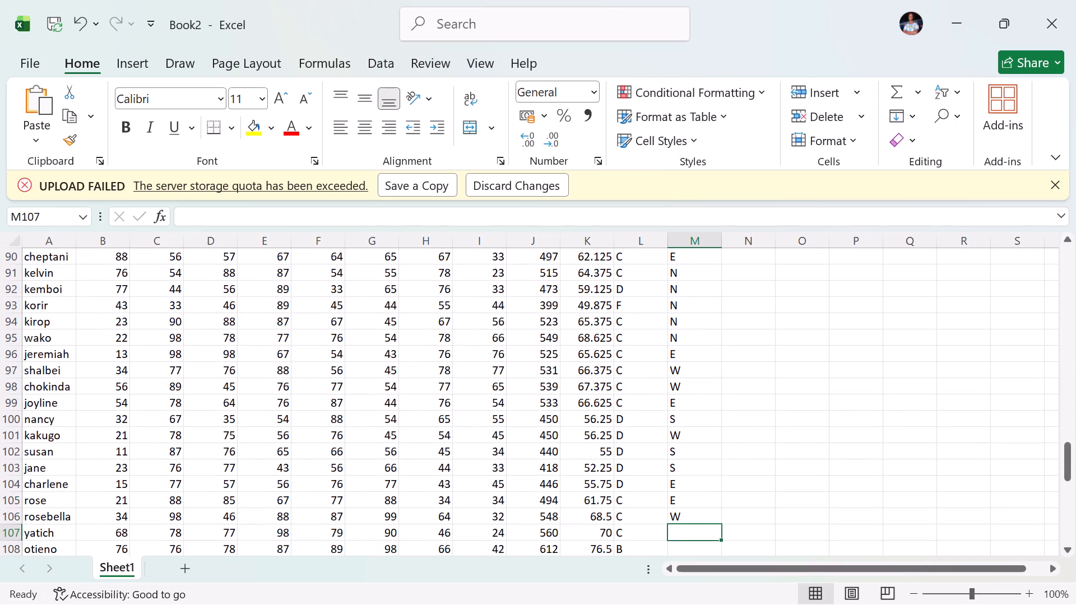
key(Return)
key(e)
key(Return)
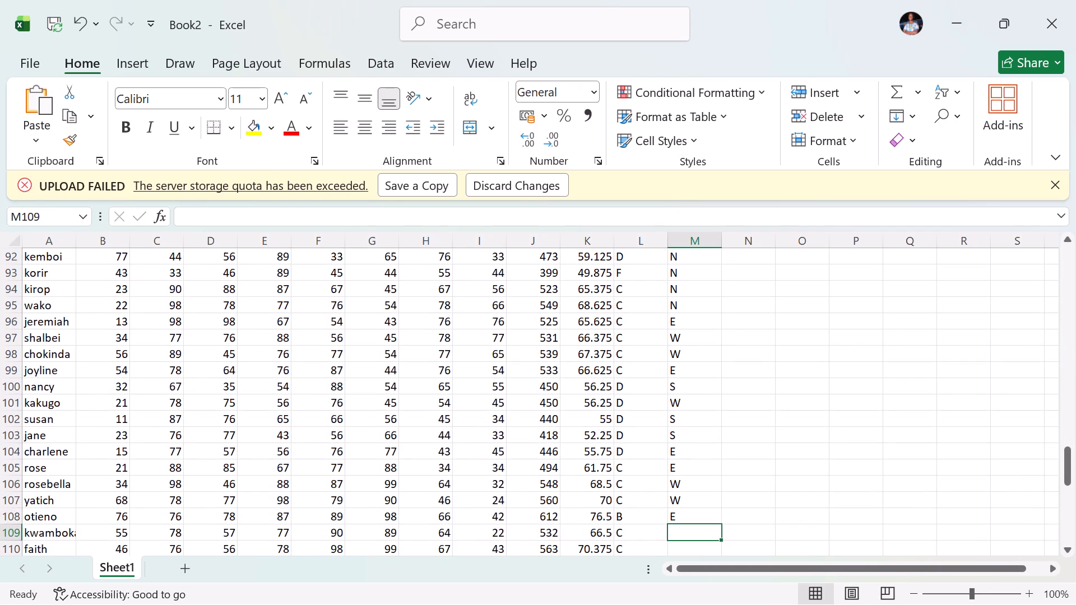
Enter stream N for the three students in rows 109 to 111, ending with wallet, in column M.
key(n)
key(Return)
key(n)
key(Return)
key(n)
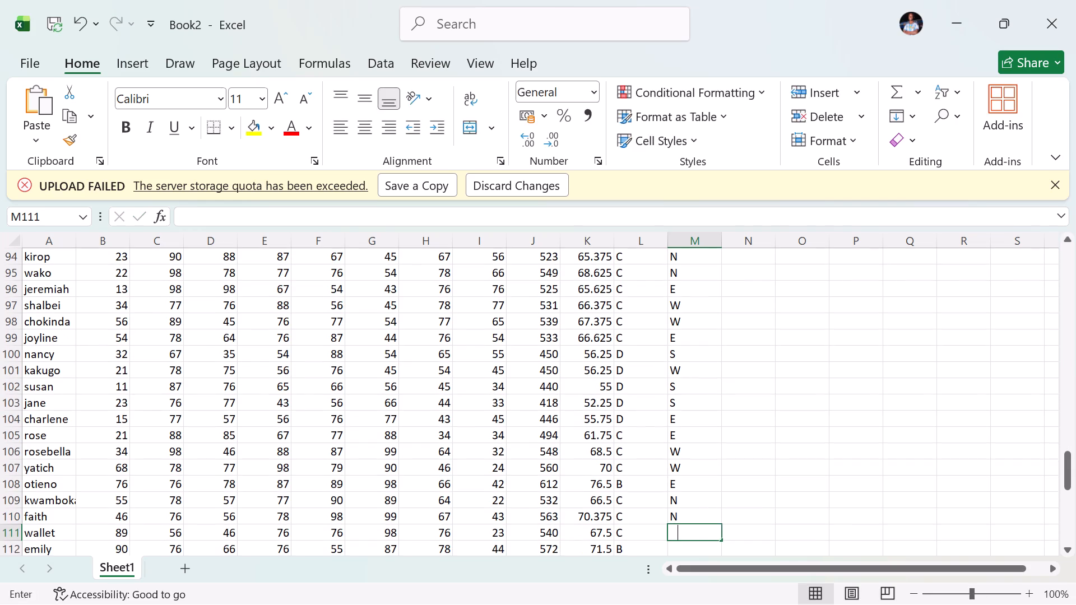
key(Return)
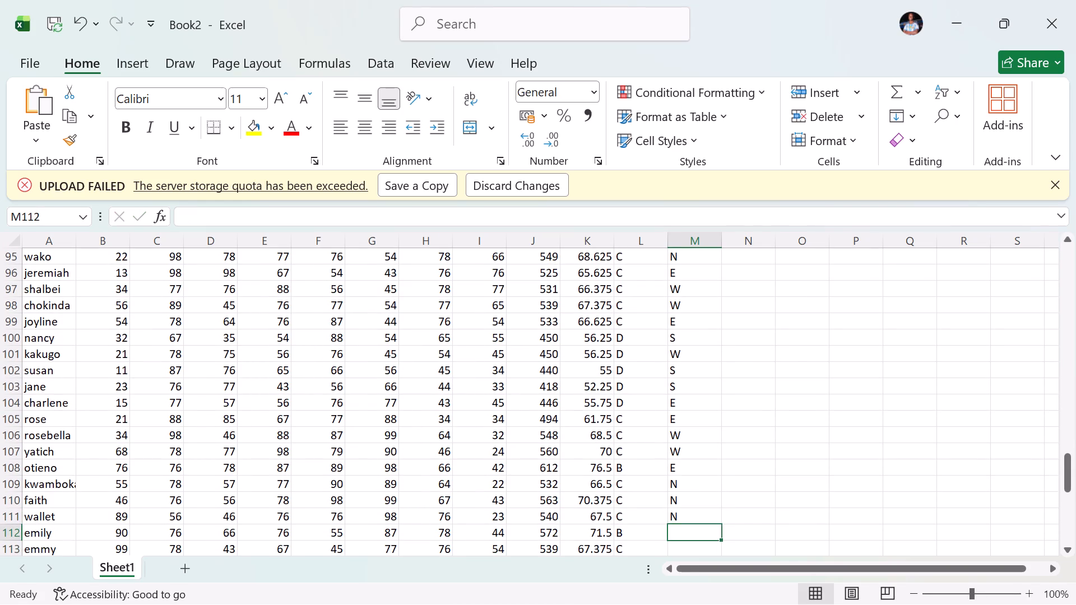
Enter the streams E, W, W and S for emily, emmy, abigael and brayoo in M112 to M115.
key(e)
key(Return)
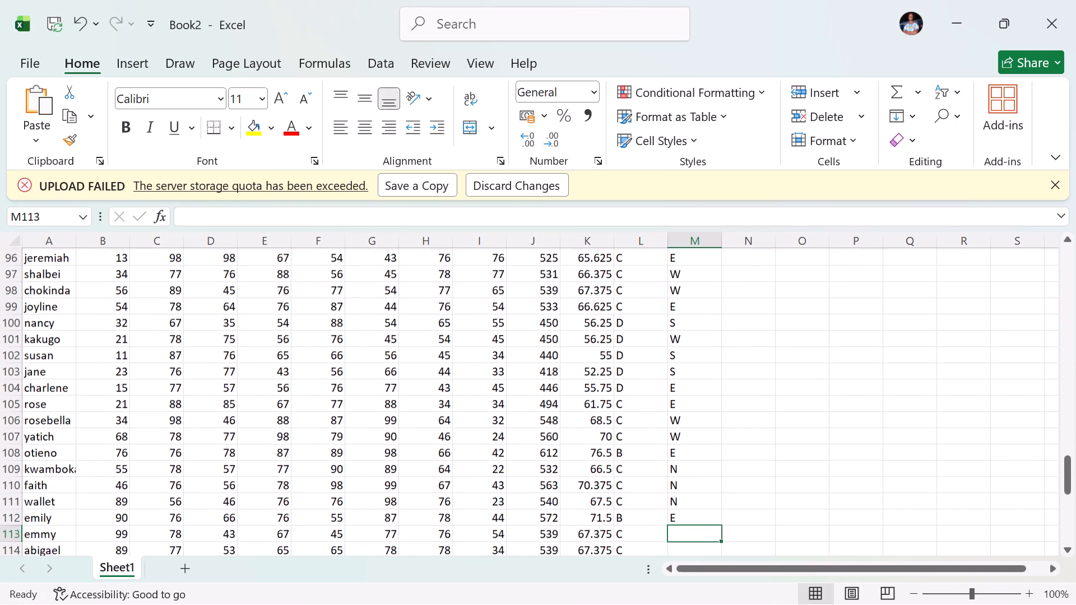
key(w)
key(Return)
key(w)
key(Return)
key(q)
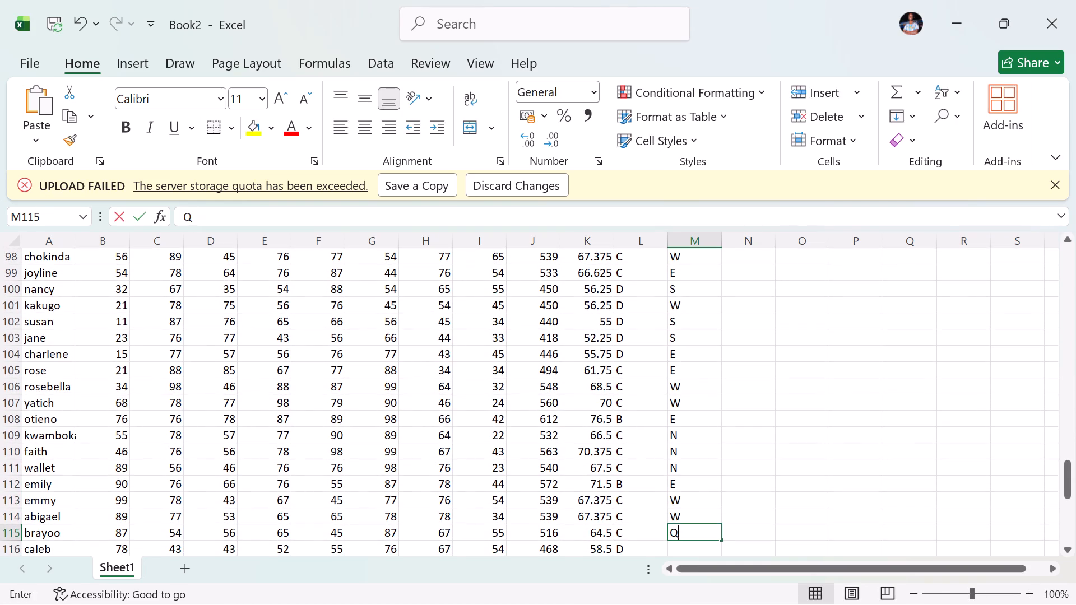
key(Return)
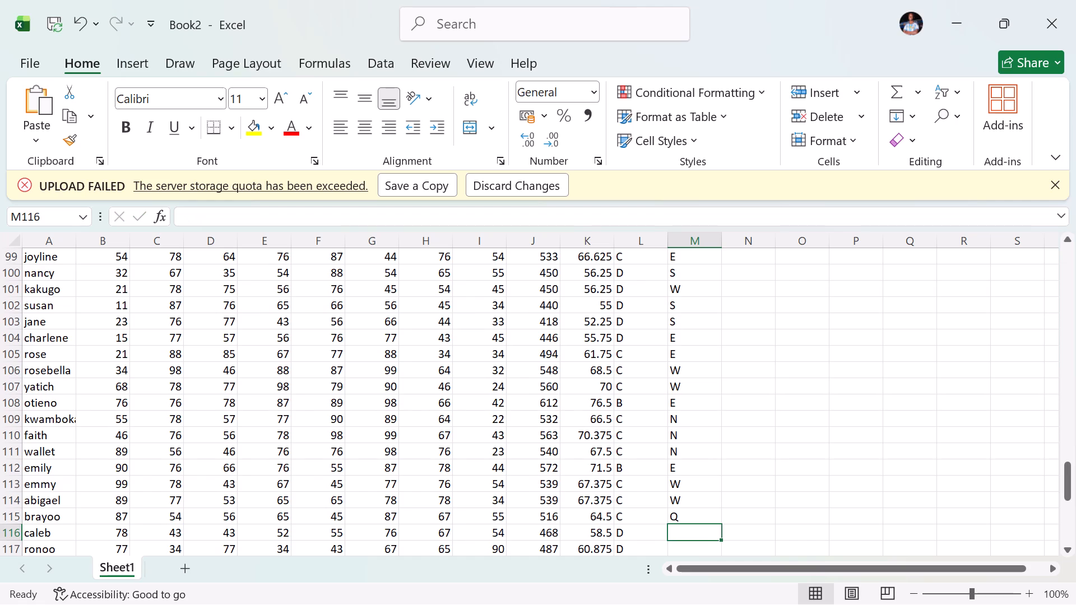
click(684, 512)
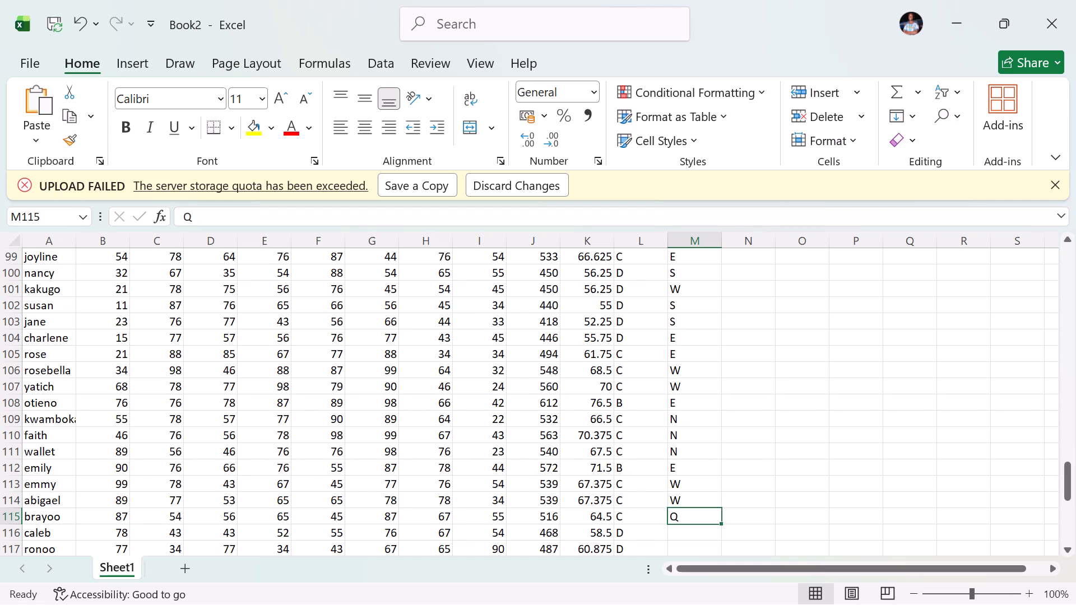
key(s)
key(Return)
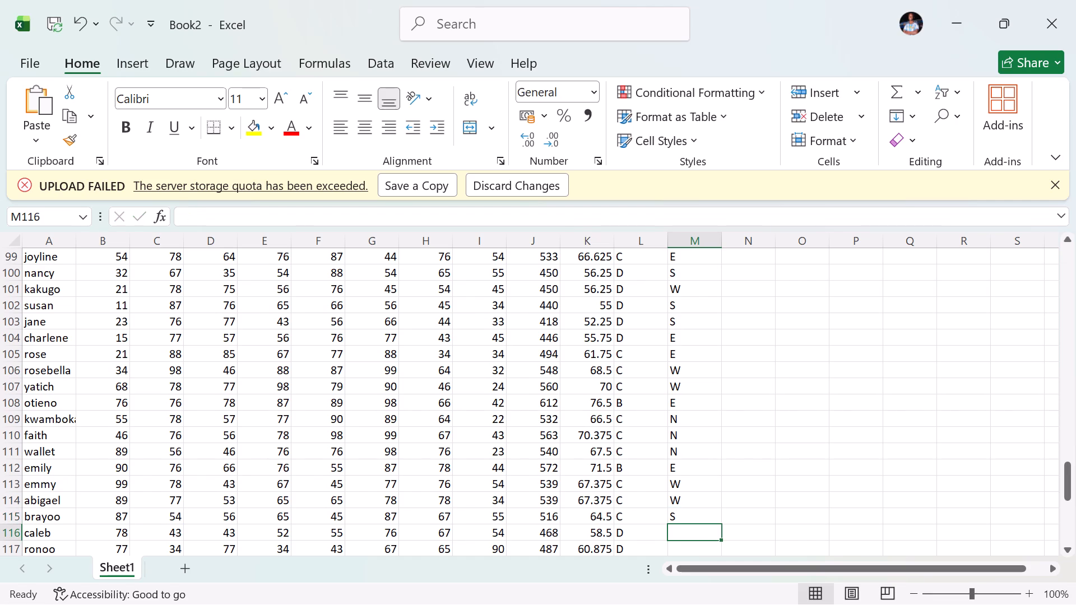
Enter the streams N, N, W, S and W for caleb, ronoo, cynthia, cheruu and chedrono in M116 to M120.
key(n)
key(Return)
key(n)
key(Return)
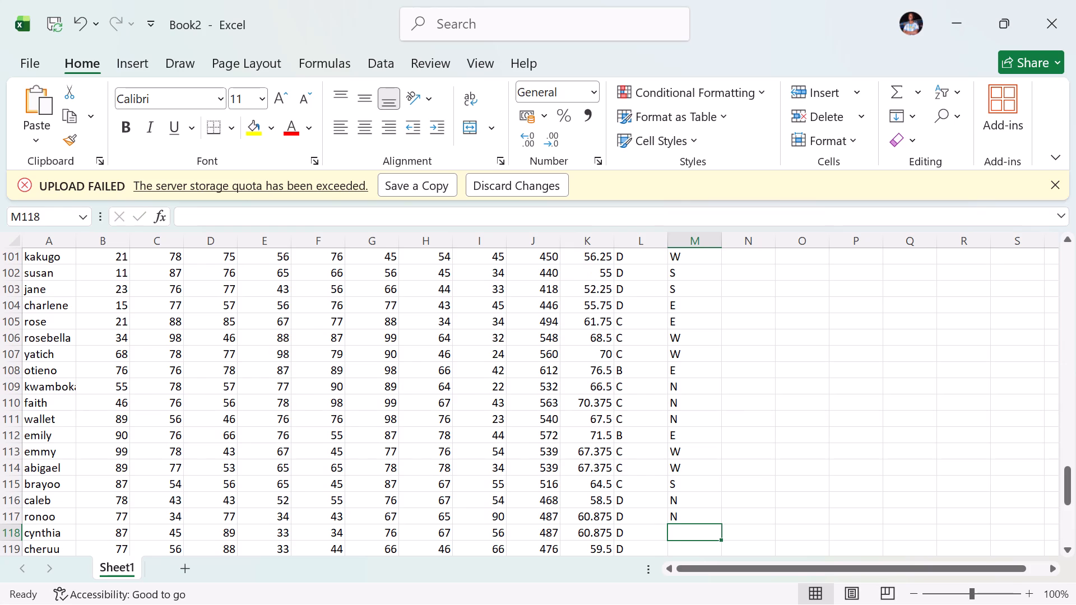
key(w)
key(Return)
key(s)
key(Return)
key(w)
key(Return)
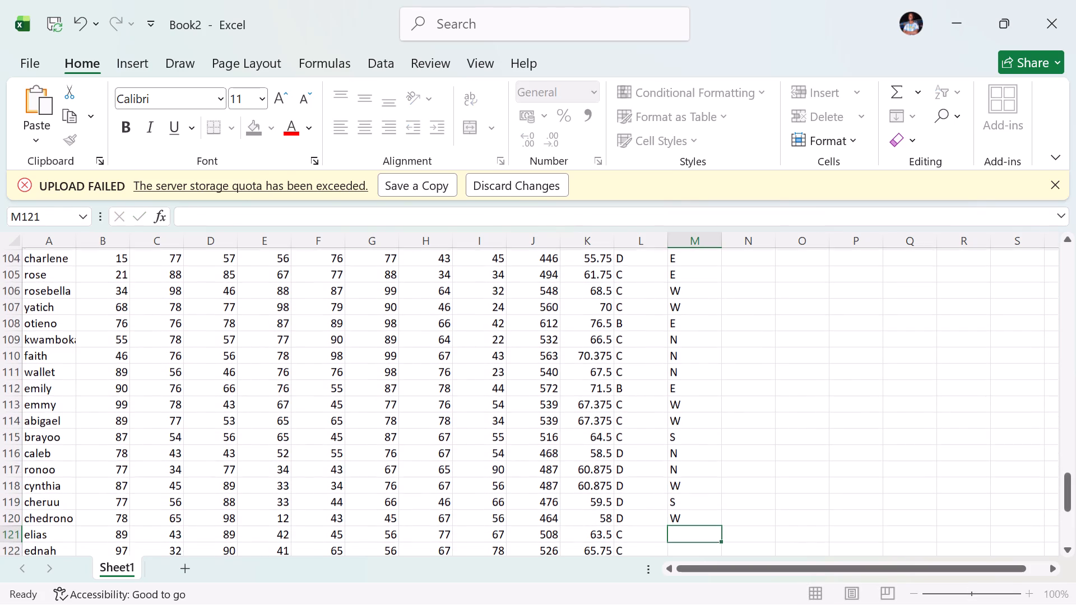
Enter stream E for elias in M121 and stream S for ednah in M122.
text(QQ)
key(BackSpace)
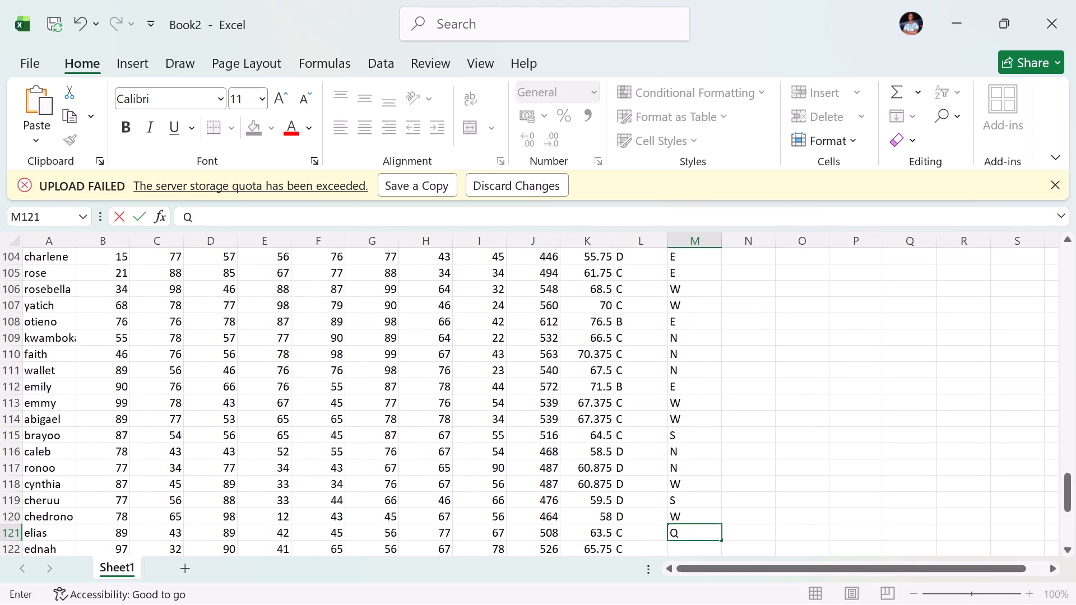
key(BackSpace)
key(a)
key(BackSpace)
key(e)
key(Return)
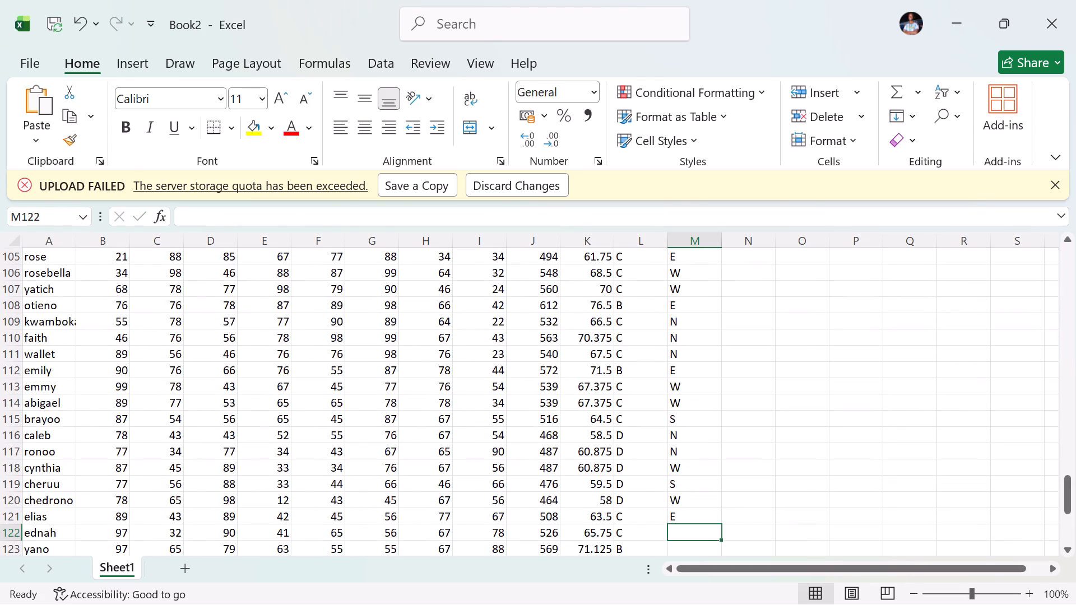
key(s)
key(Return)
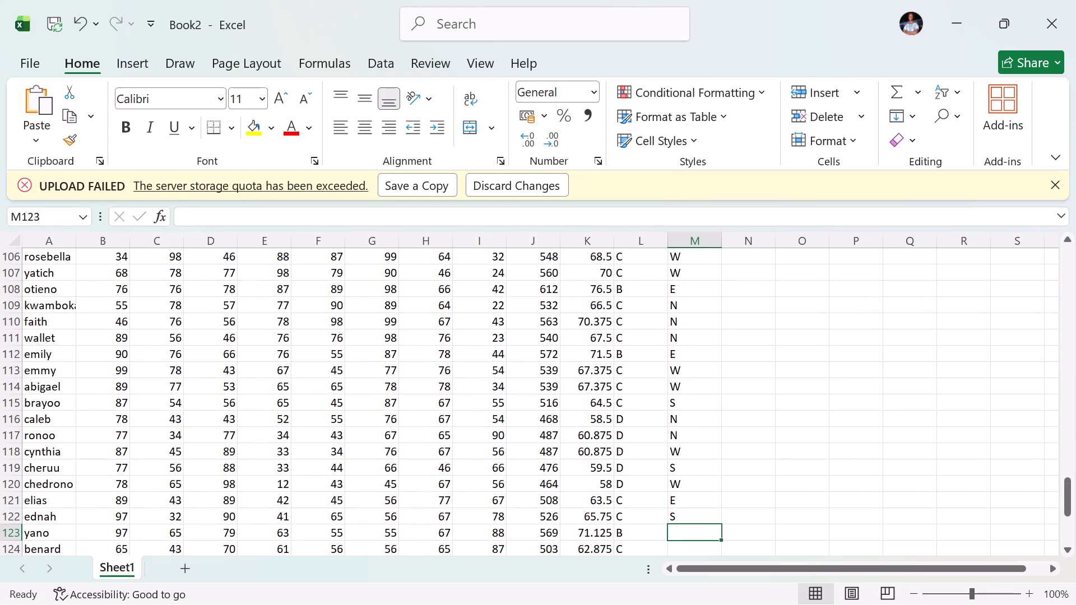
Enter stream W for yano, benard and belinder in M123 to M125.
key(w)
key(Return)
key(w)
key(Return)
key(w)
key(Return)
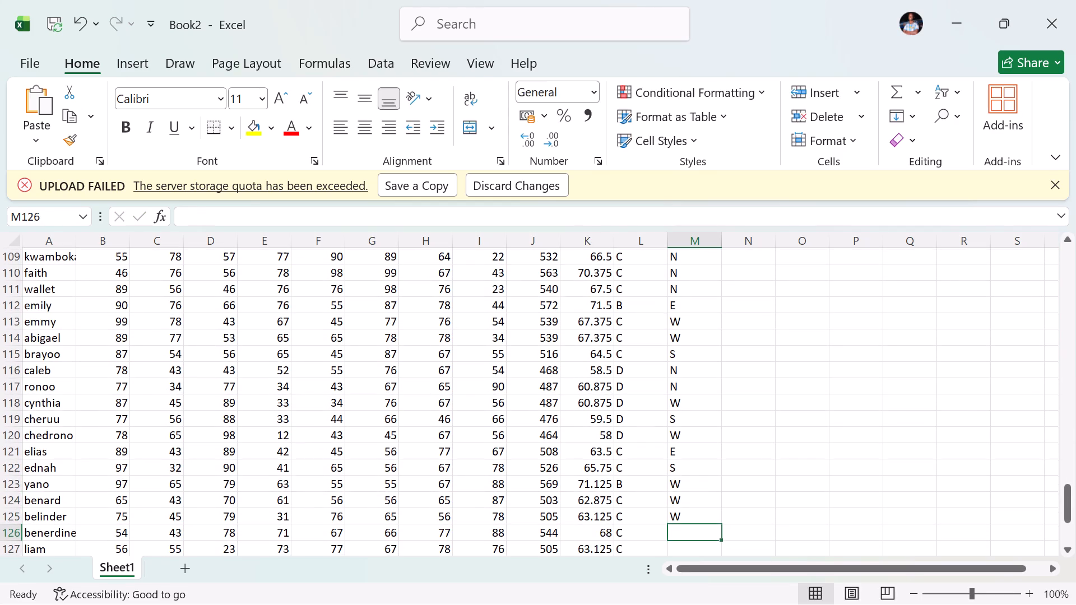
Enter the streams E, W, E, N and N for the last five students, benerdine to limanyang, in M126 to M130.
key(e)
key(Return)
key(w)
key(Return)
key(e)
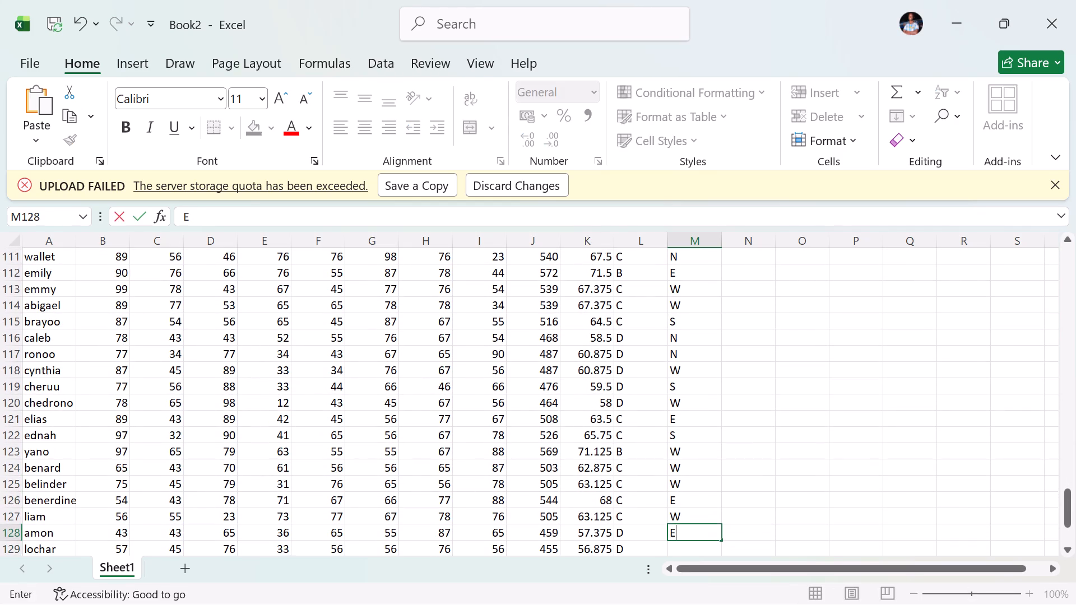
key(Return)
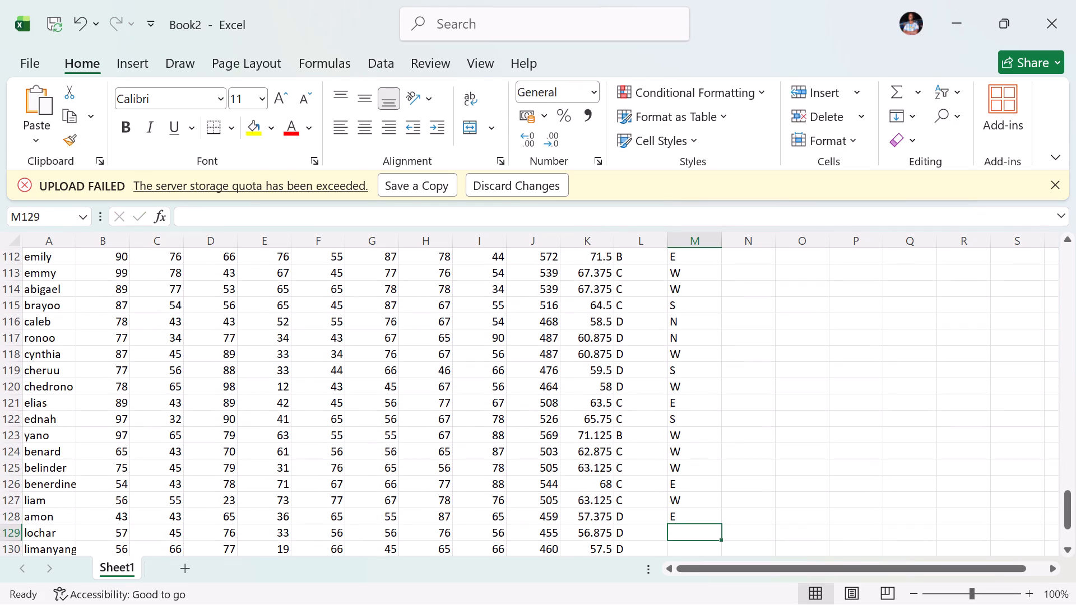
key(n)
key(Return)
key(n)
key(Return)
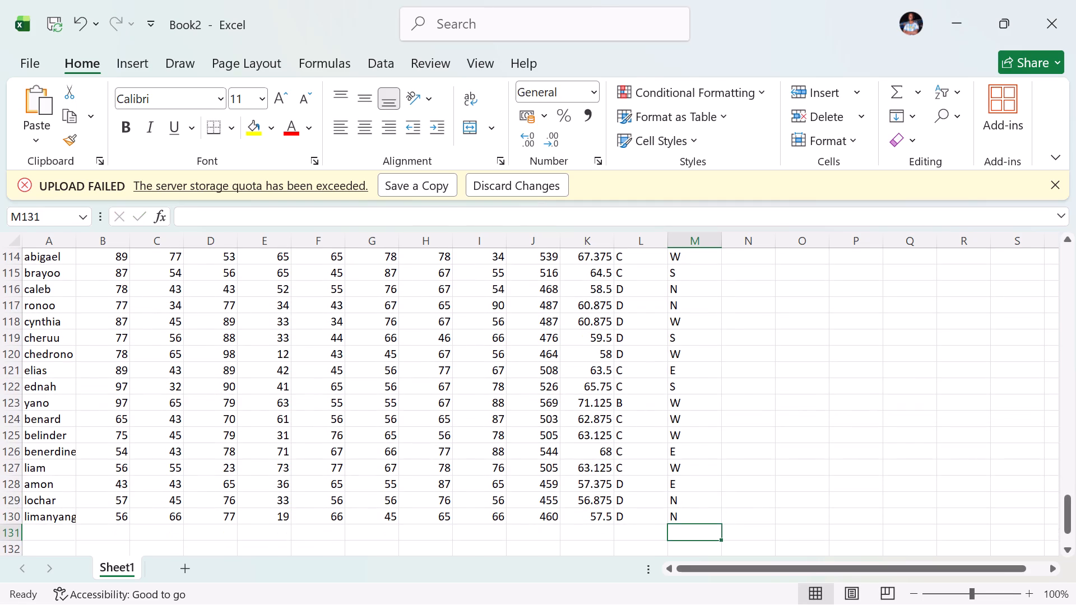
Extend the ranking range in chebet's RANK formula in N2 to row 130: =RANK.EQ(K2,$K$2:$K$130,0).
scroll(837, 505, up, 1)
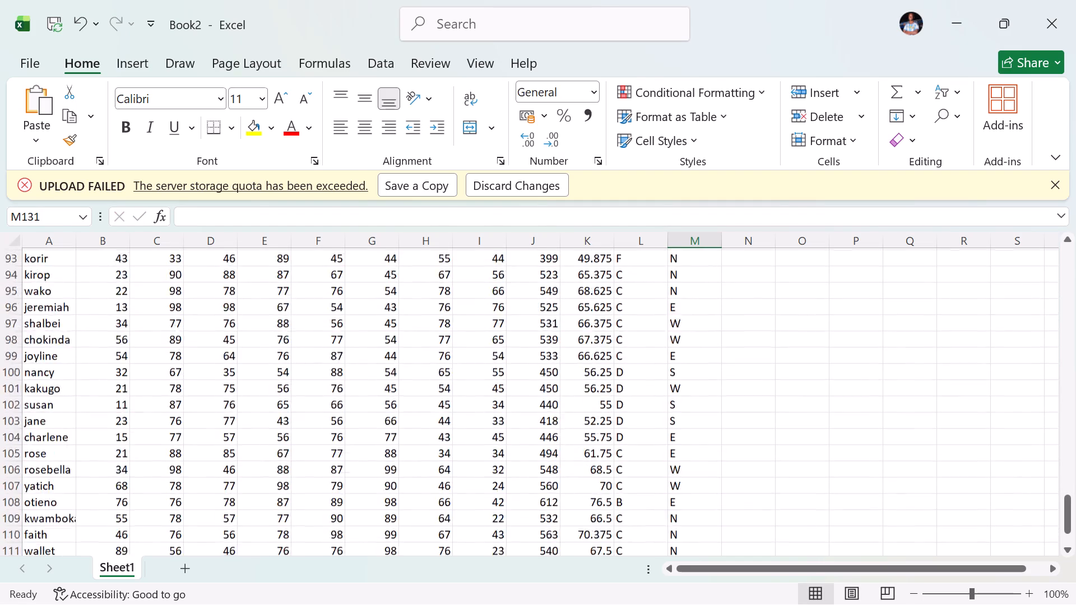
scroll(837, 505, up, 7)
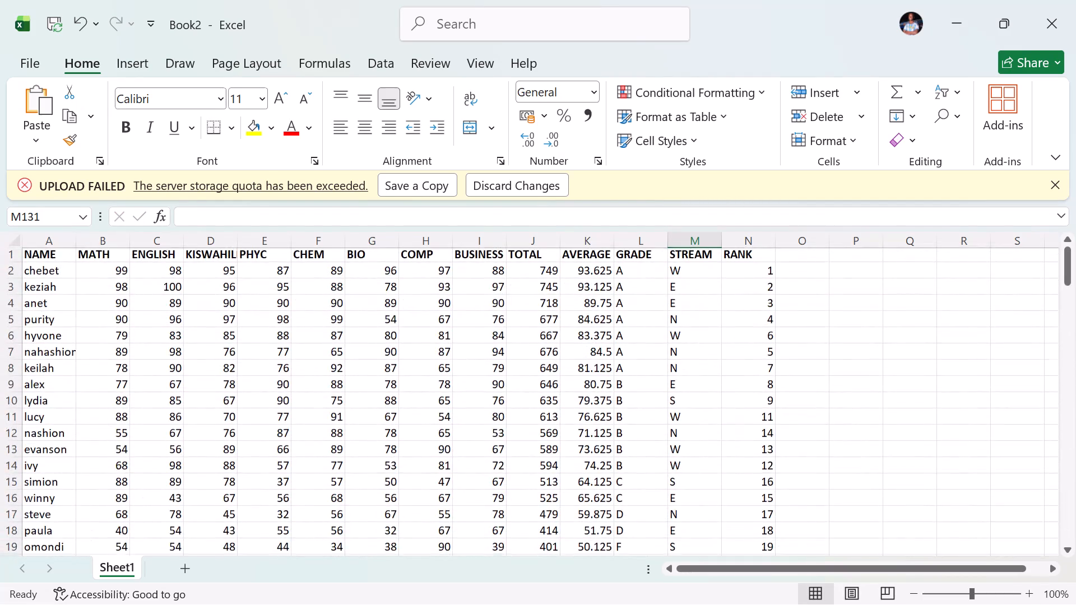
scroll(837, 505, up, 1)
scroll(837, 505, down, 14)
scroll(837, 505, up, 1)
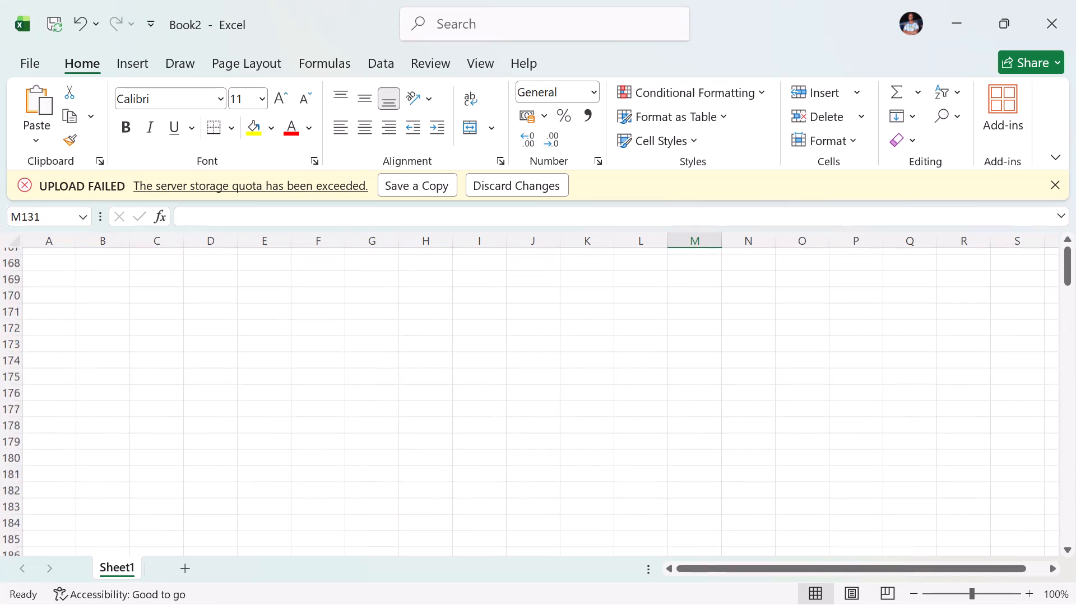
scroll(837, 505, up, 7)
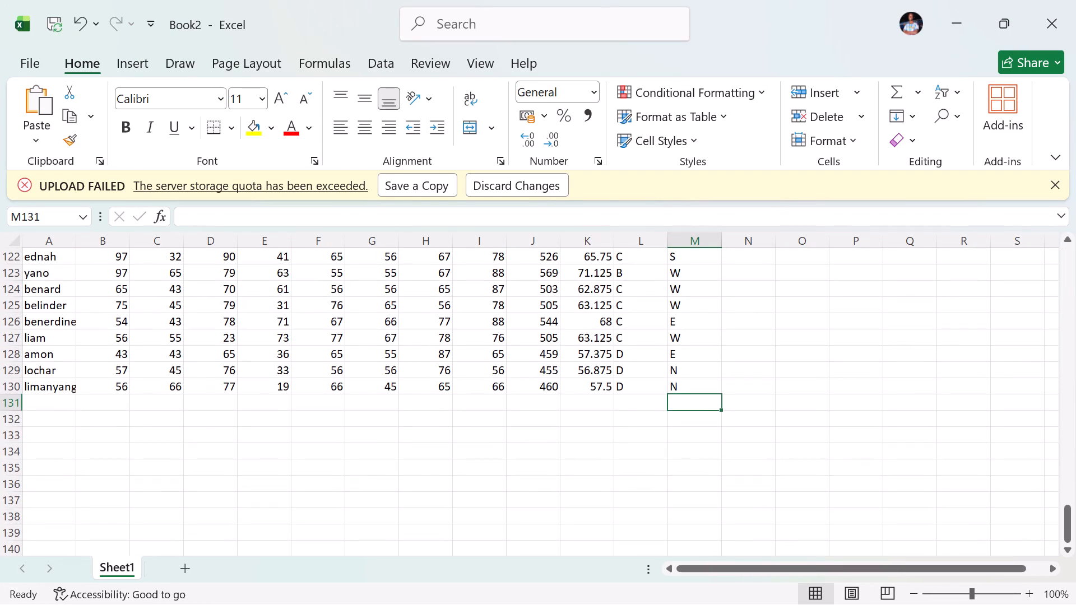
scroll(837, 505, up, 8)
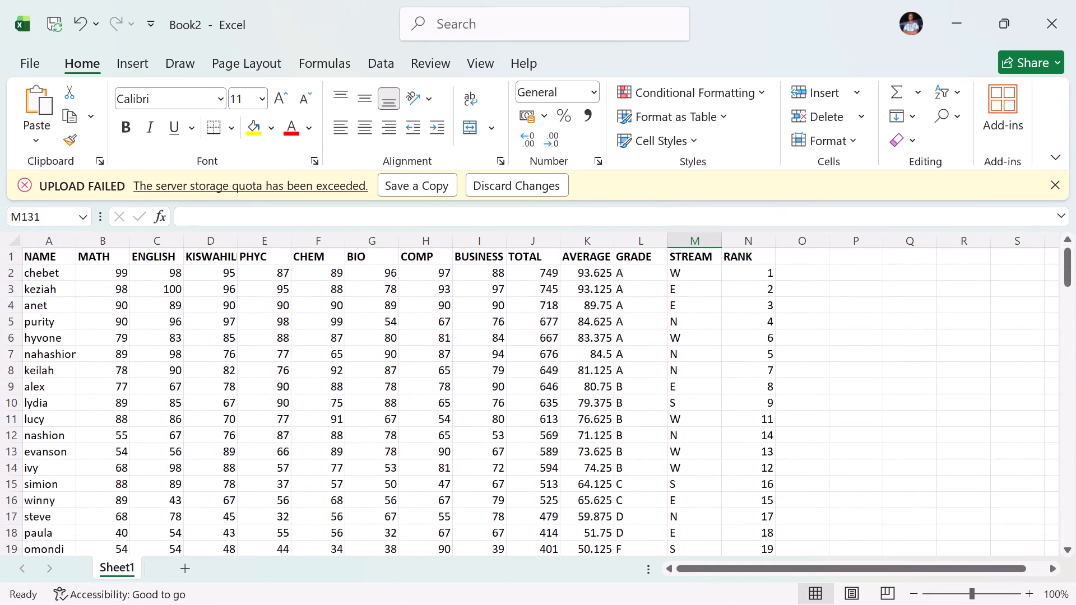
click(754, 269)
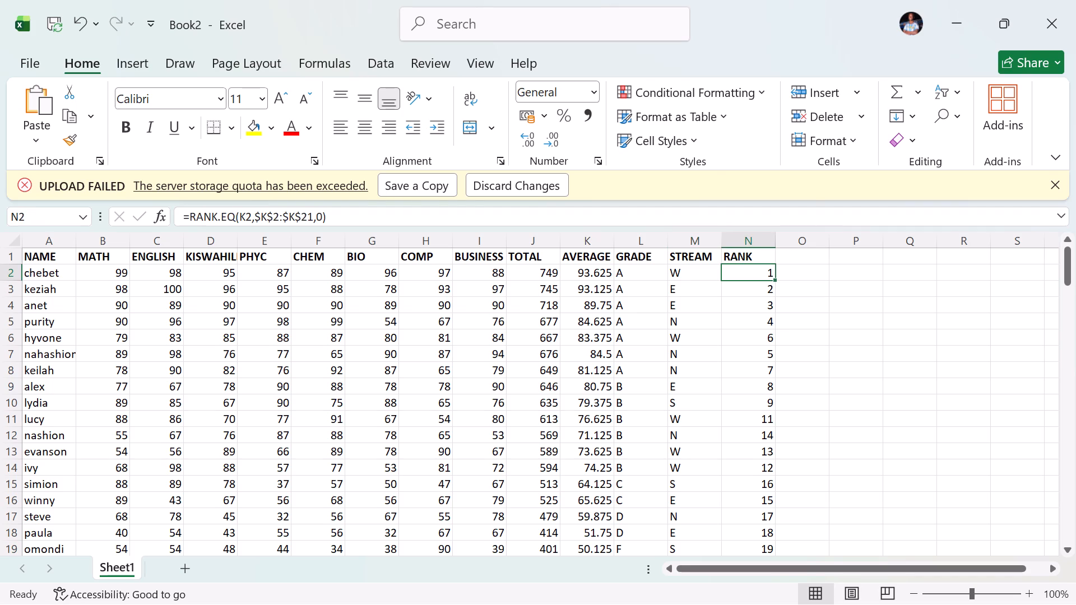
click(310, 218)
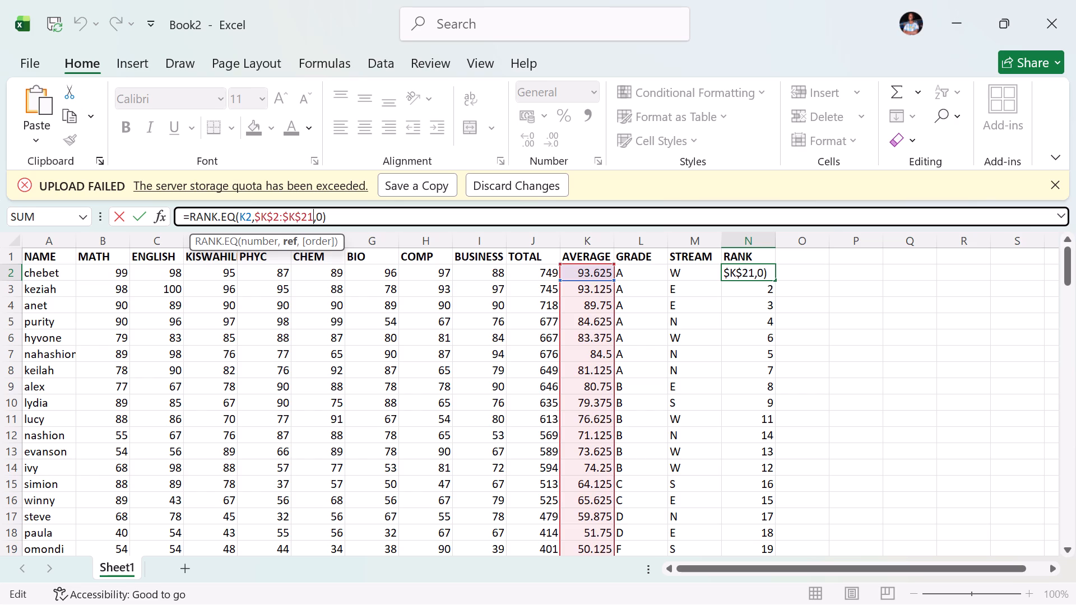
key(BackSpace)
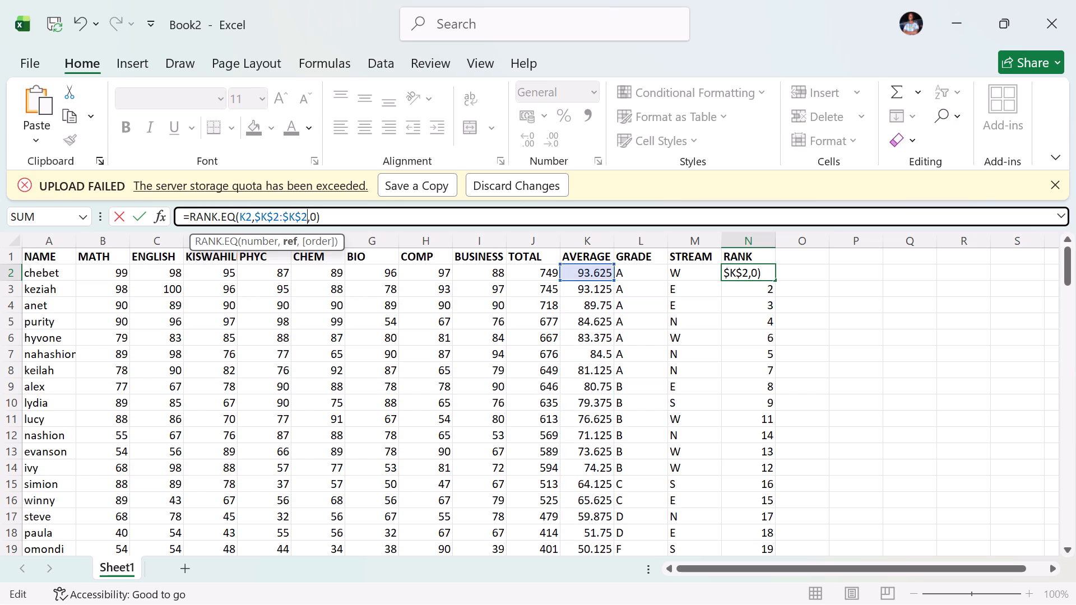
key(BackSpace)
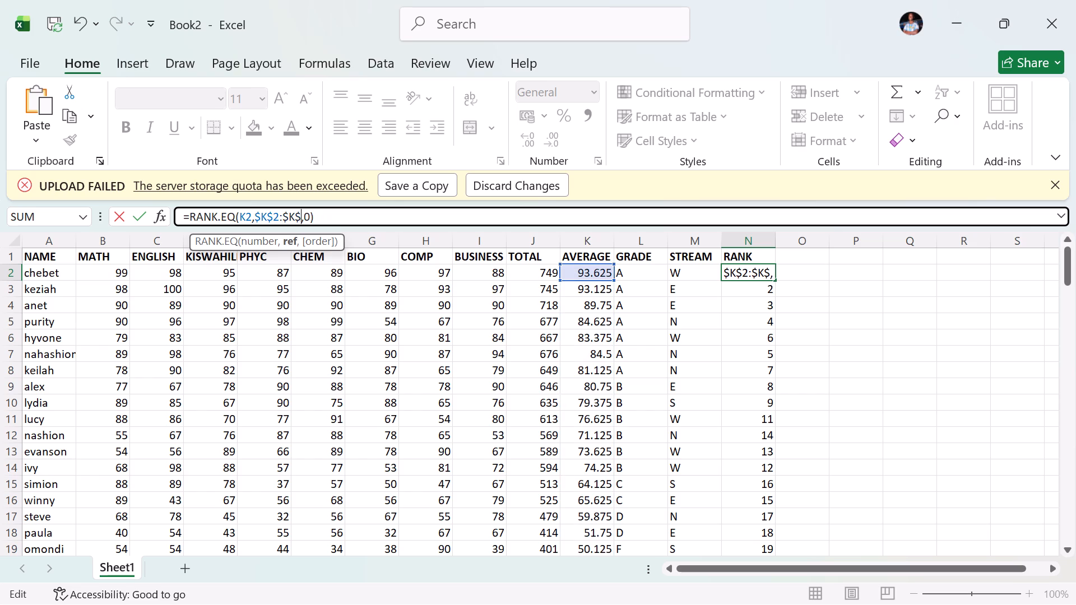
key(1)
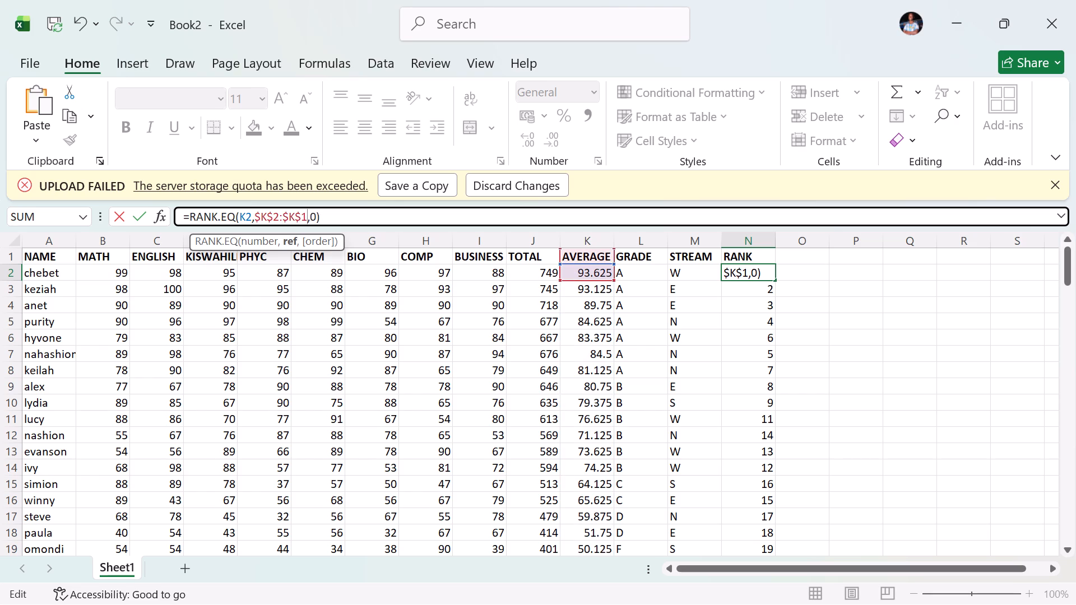
key(3)
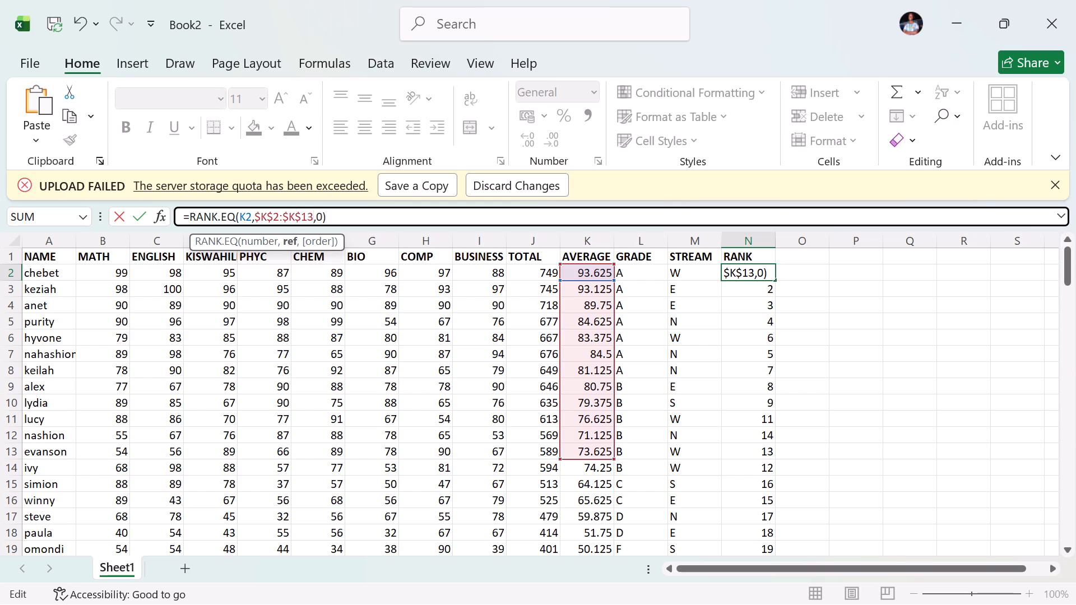
key(0)
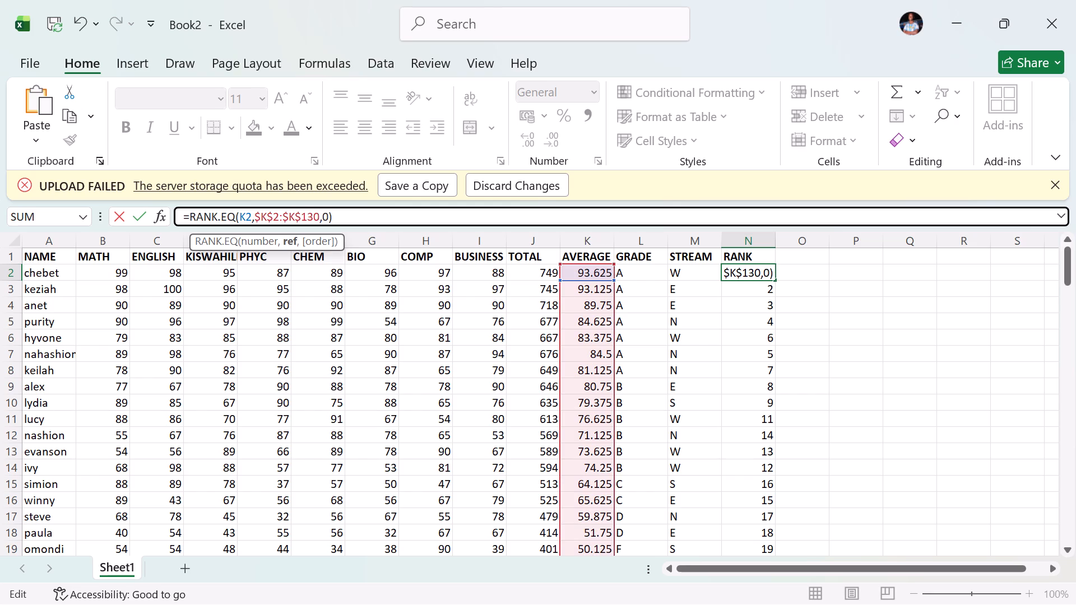
key(Return)
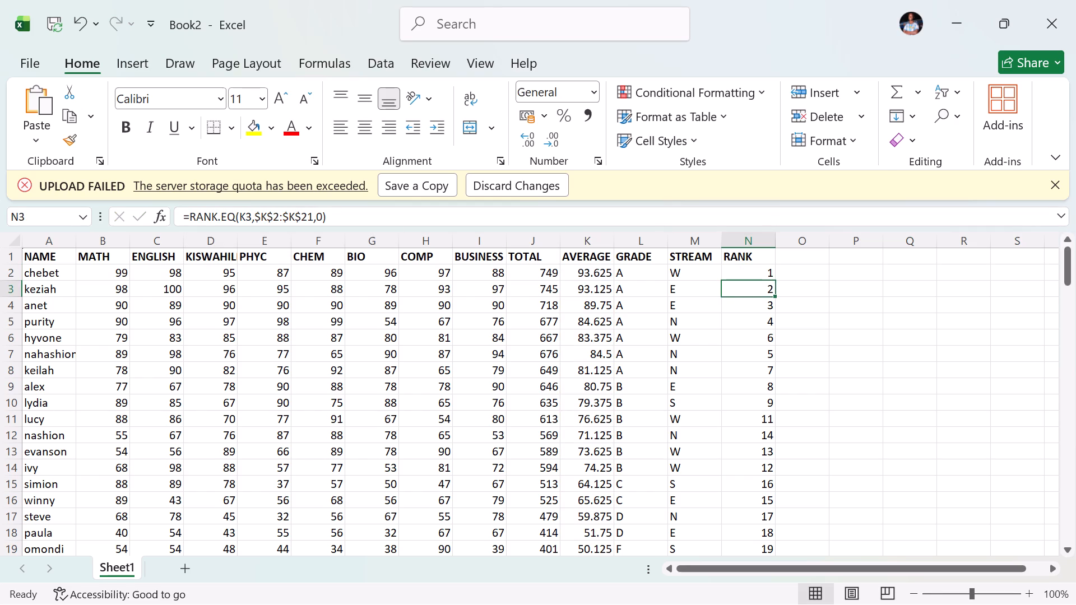
Fill the RANK formula from N2 down to N130 for all students.
click(734, 271)
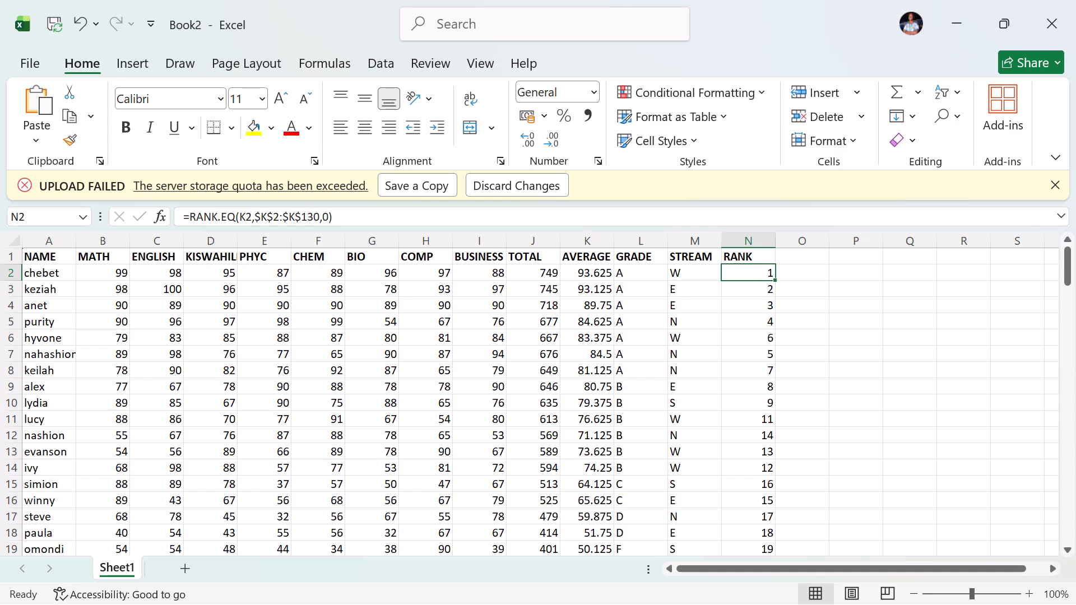
drag(774, 281, 799, 604)
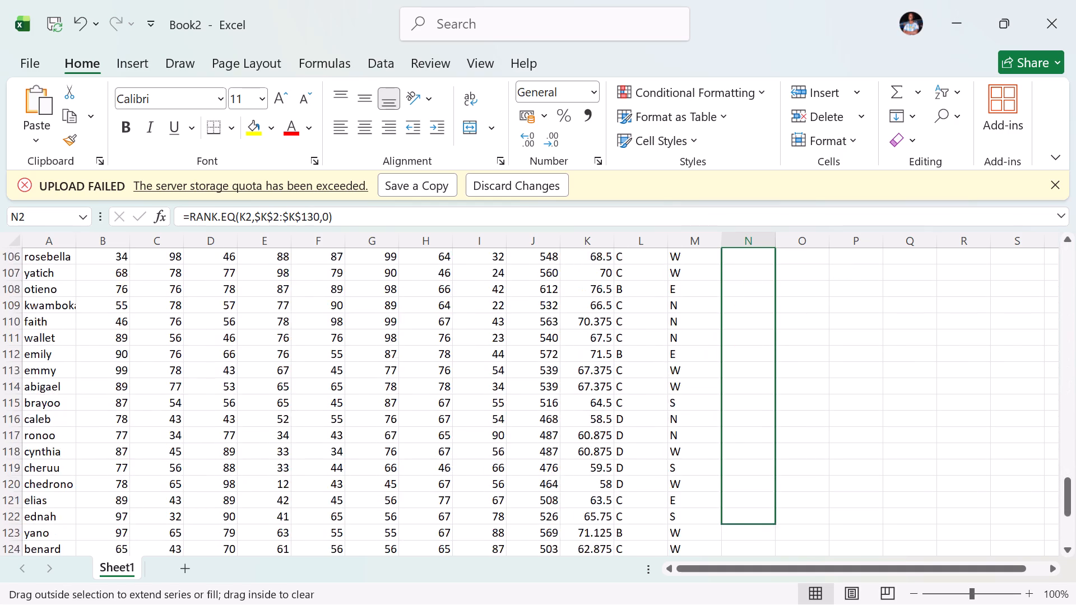
drag(799, 604, 776, 430)
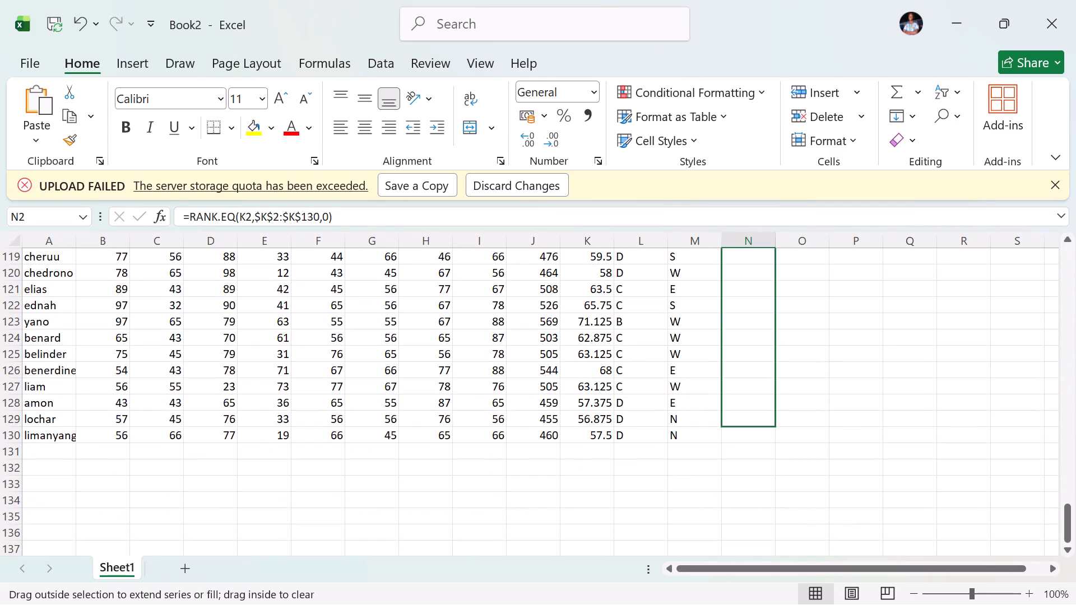
drag(776, 430, 771, 445)
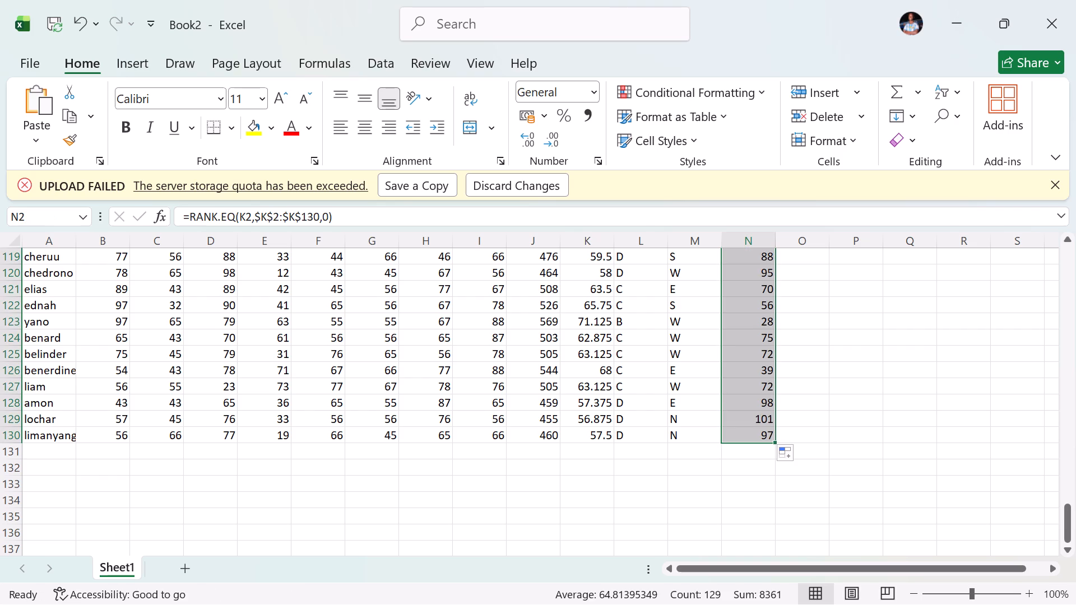
Sort the results table A1:O130 by TOTAL cell values from largest to smallest, keeping the first row as headers.
scroll(803, 374, up, 5)
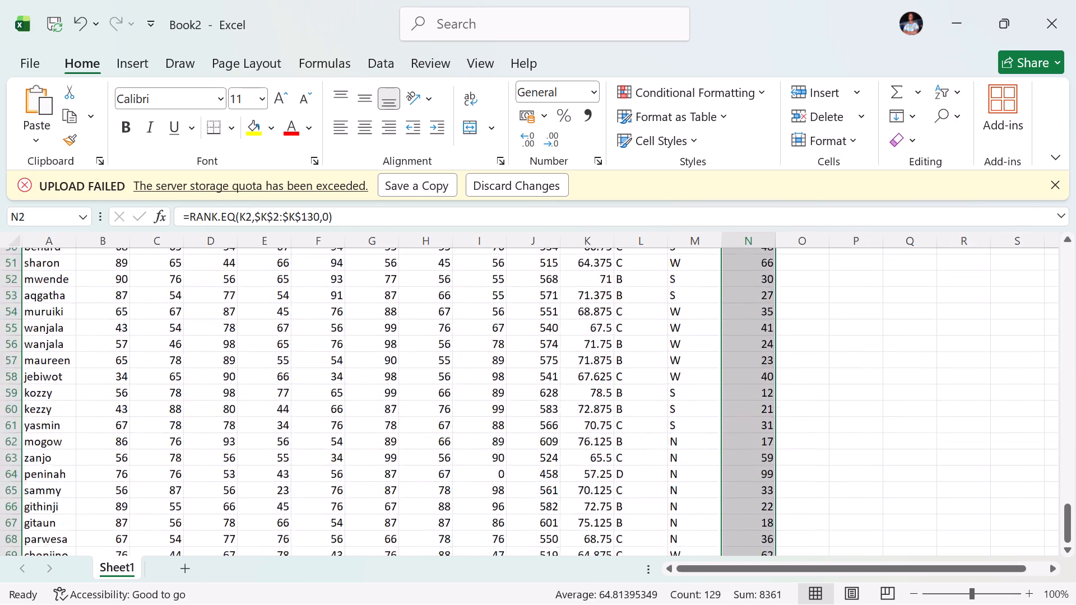
scroll(803, 374, up, 4)
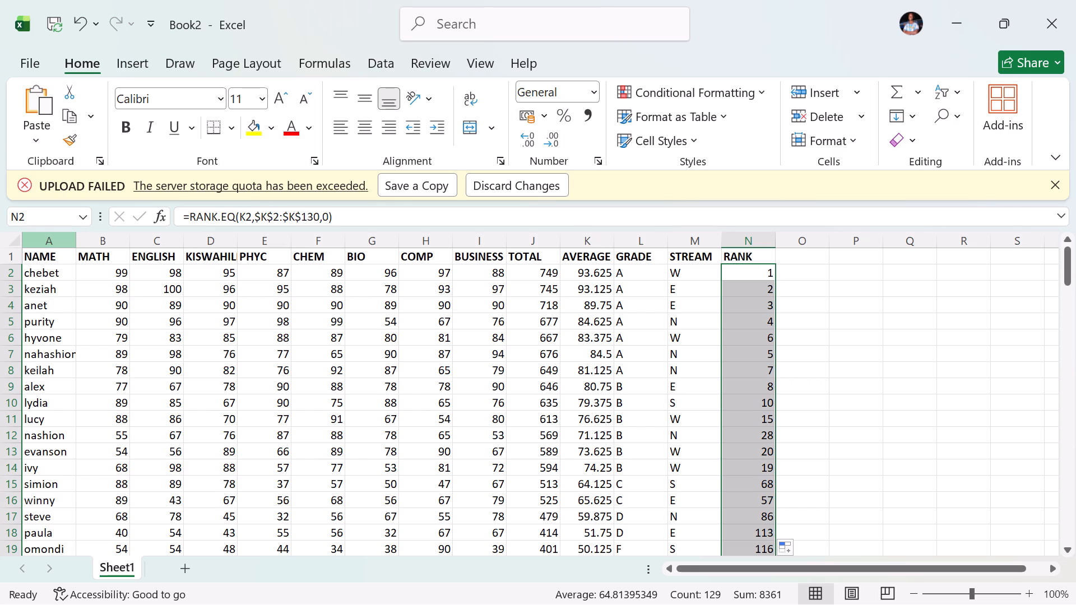
click(34, 259)
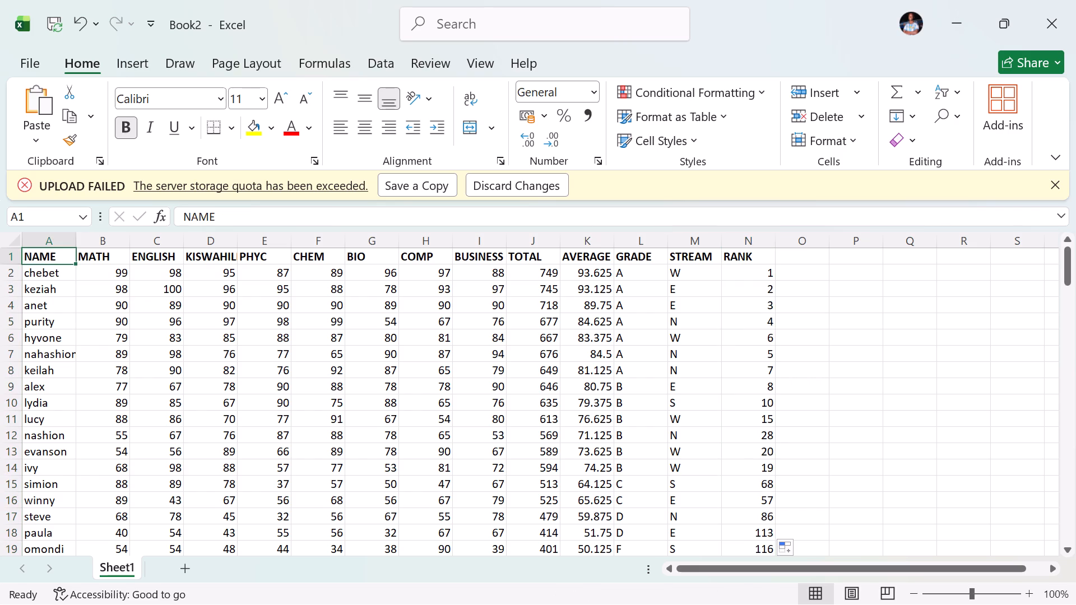
click(34, 259)
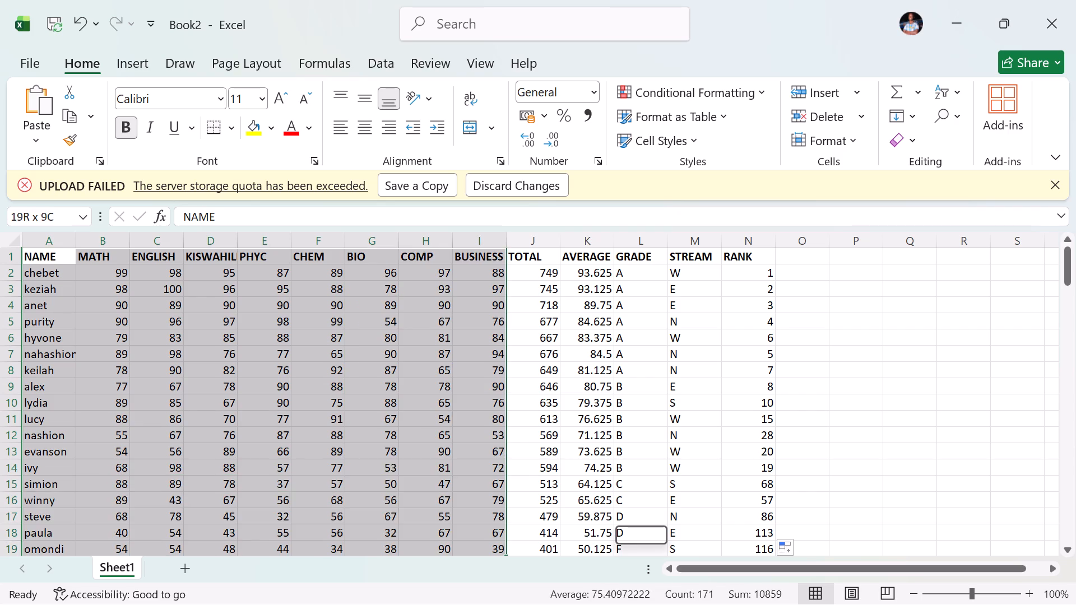
drag(801, 604, 795, 604)
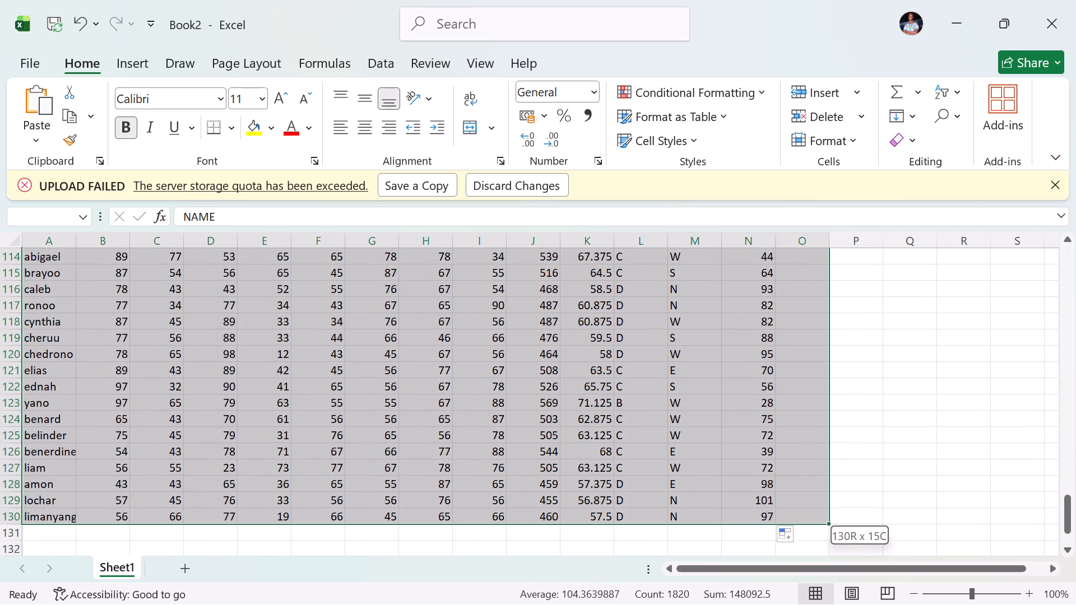
drag(795, 604, 790, 604)
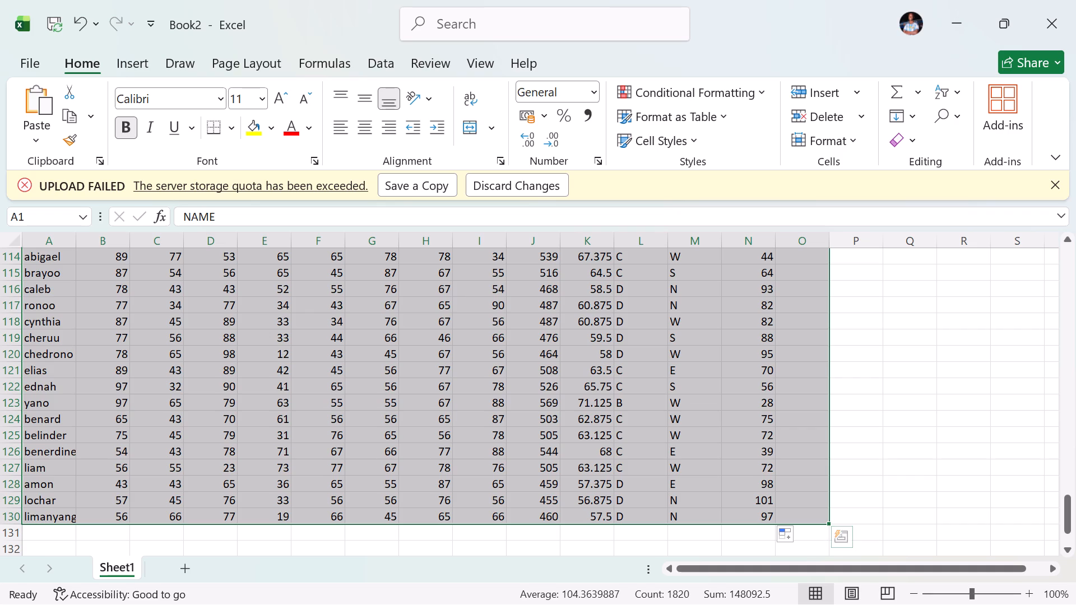
click(554, 92)
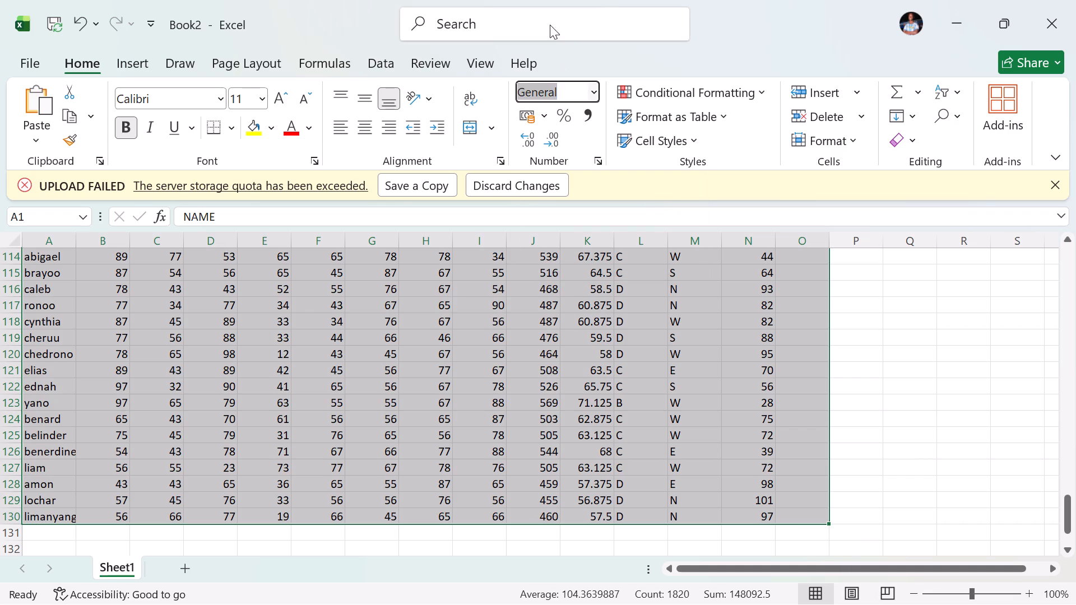
click(535, 22)
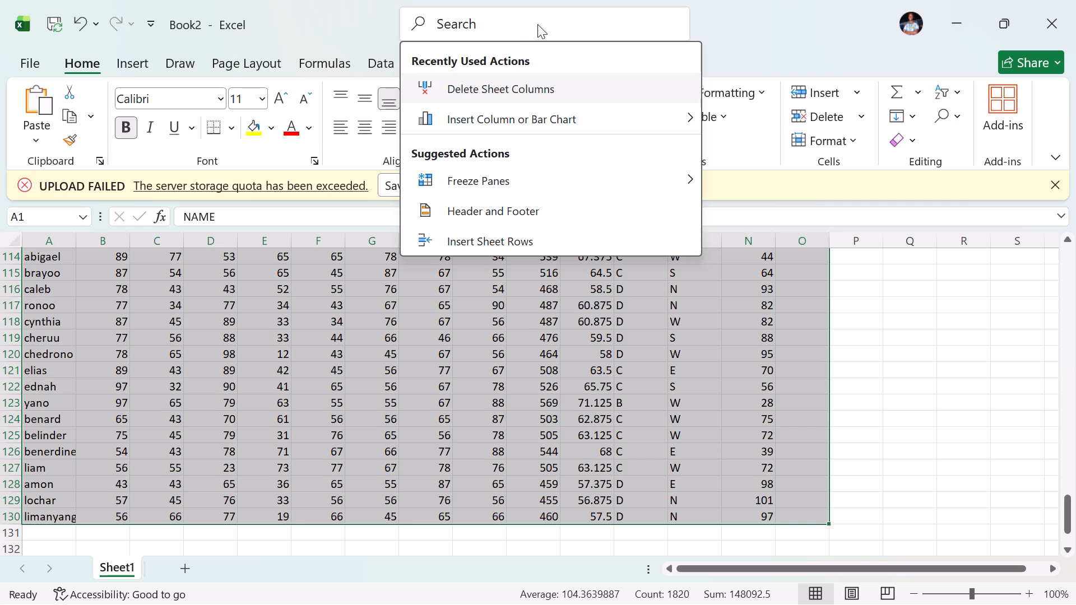
key(s)
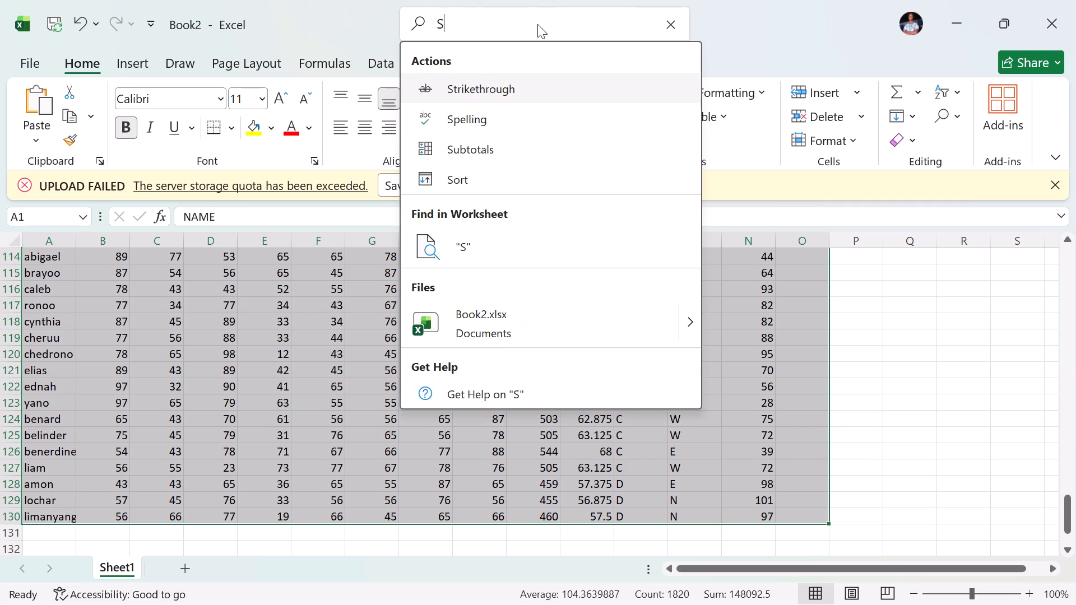
text(OR)
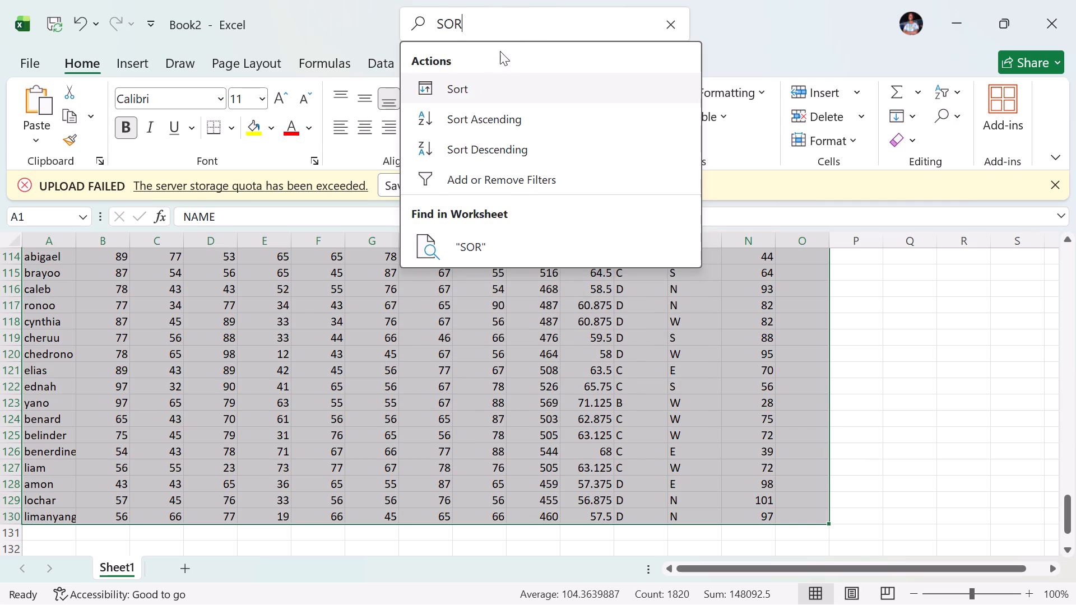
click(464, 85)
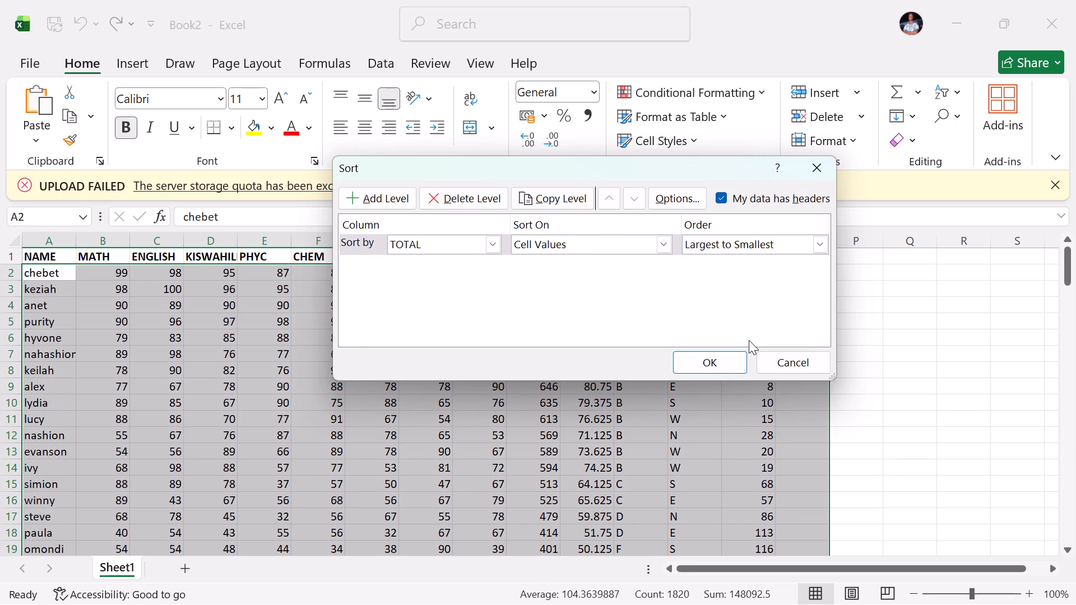
click(715, 361)
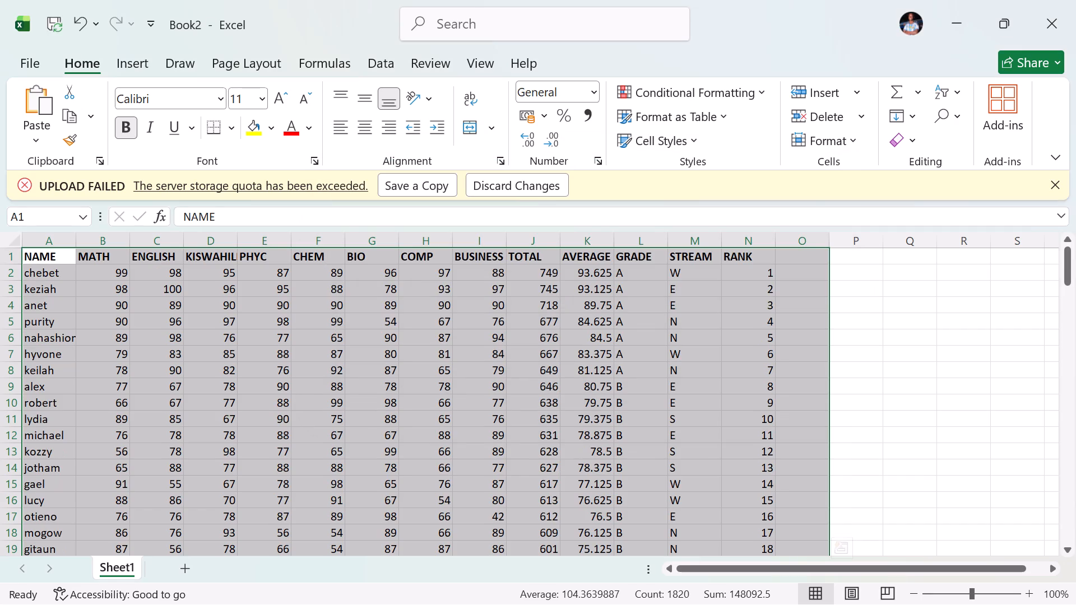
Look through the sorted table from the first to the last student to check the order of totals and ranks.
scroll(692, 434, down, 8)
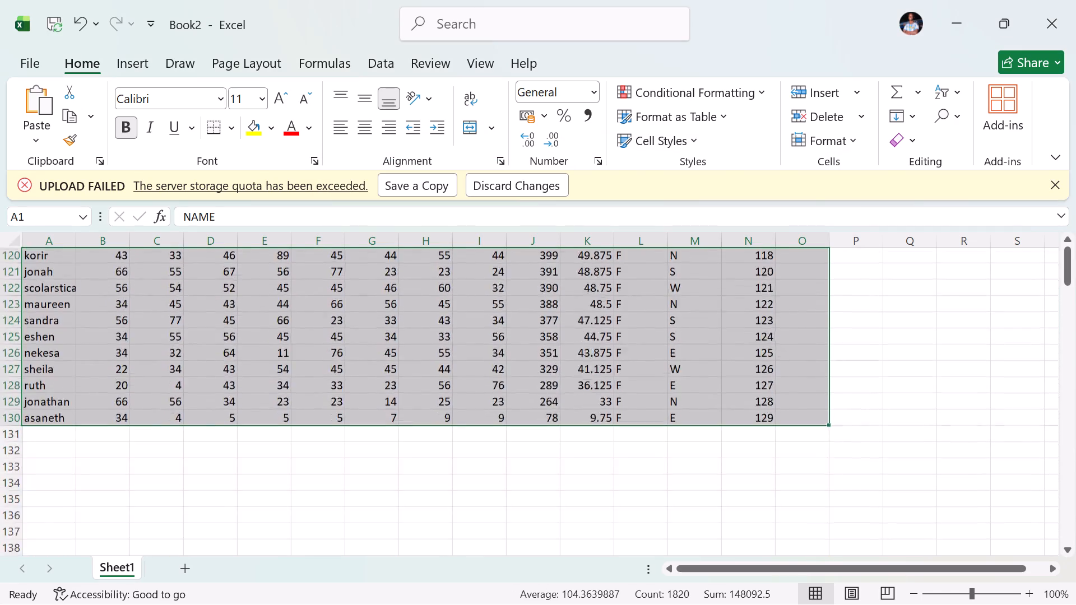
scroll(692, 434, up, 4)
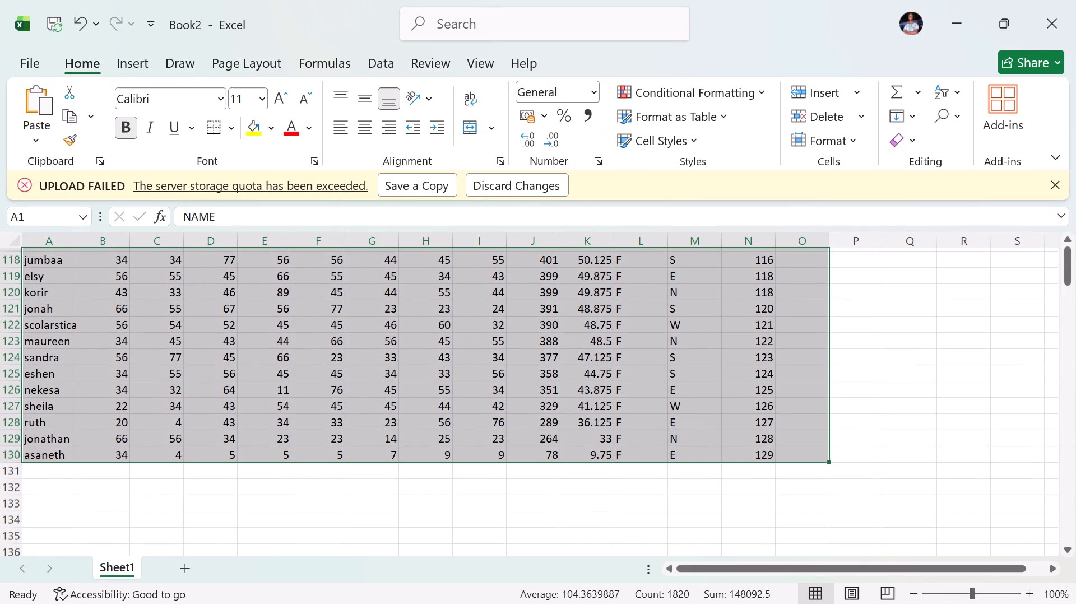
scroll(692, 434, up, 4)
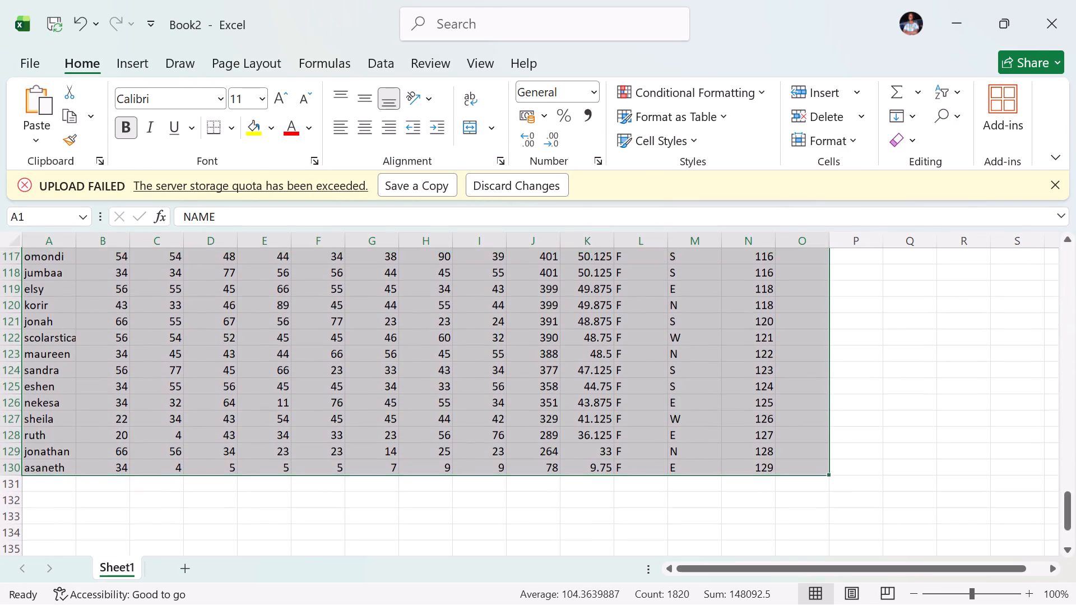
scroll(692, 434, up, 7)
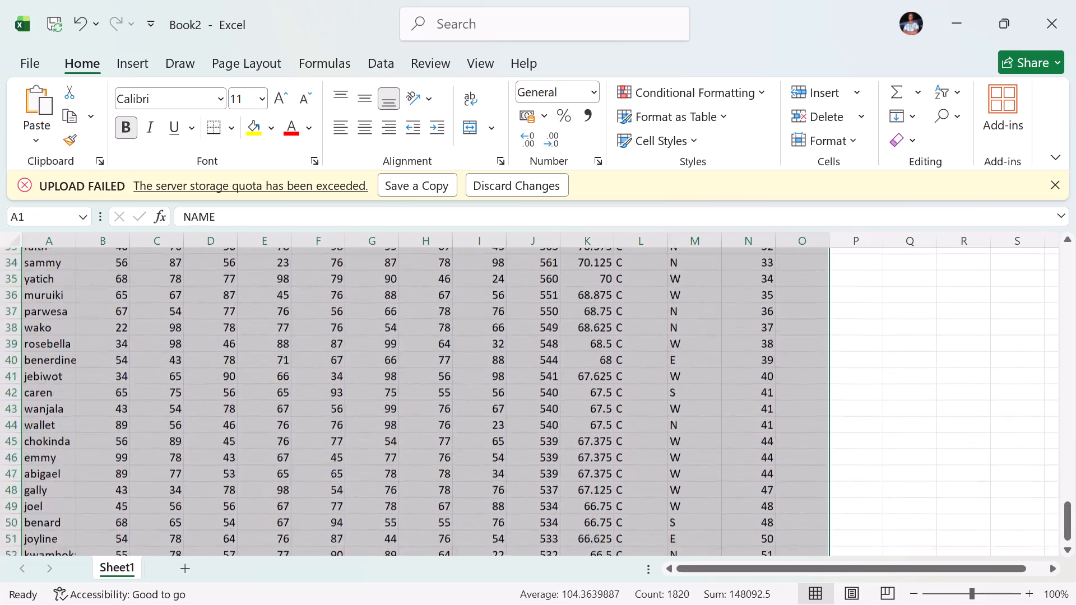
scroll(692, 434, up, 5)
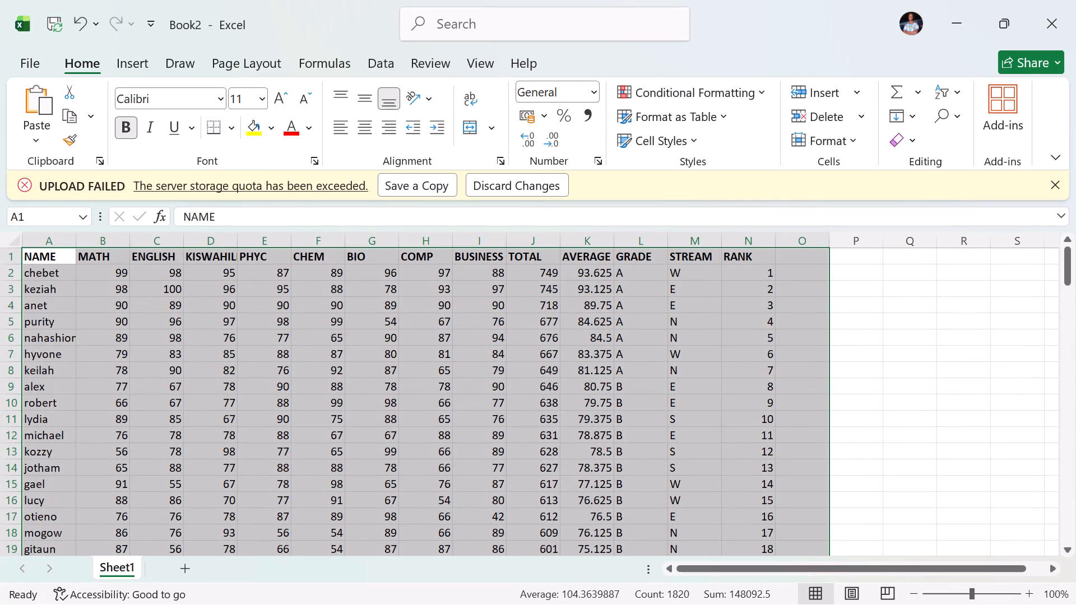
scroll(668, 408, down, 12)
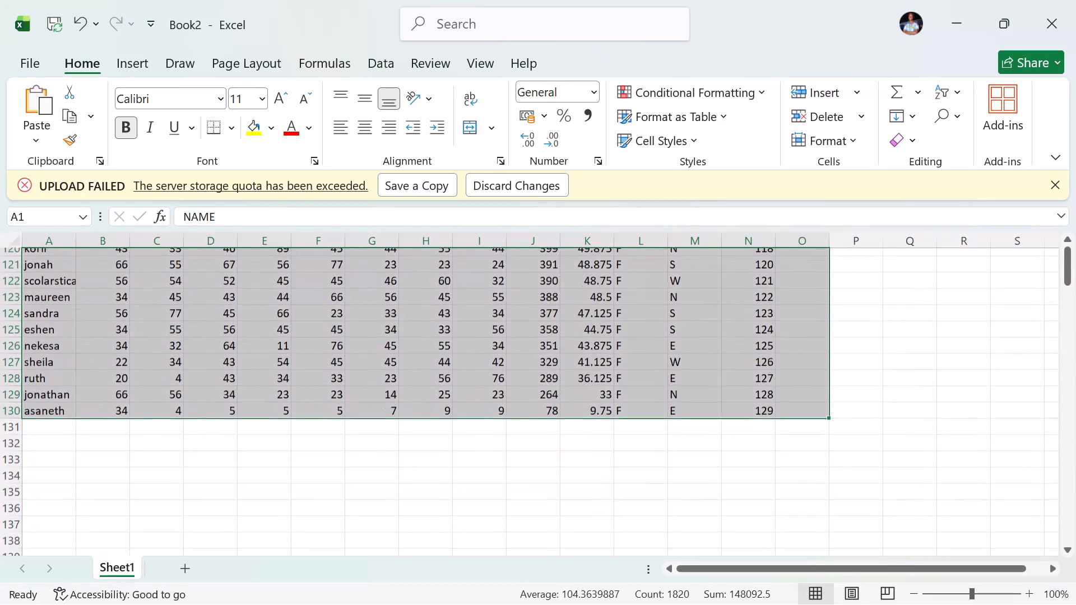
scroll(668, 408, up, 3)
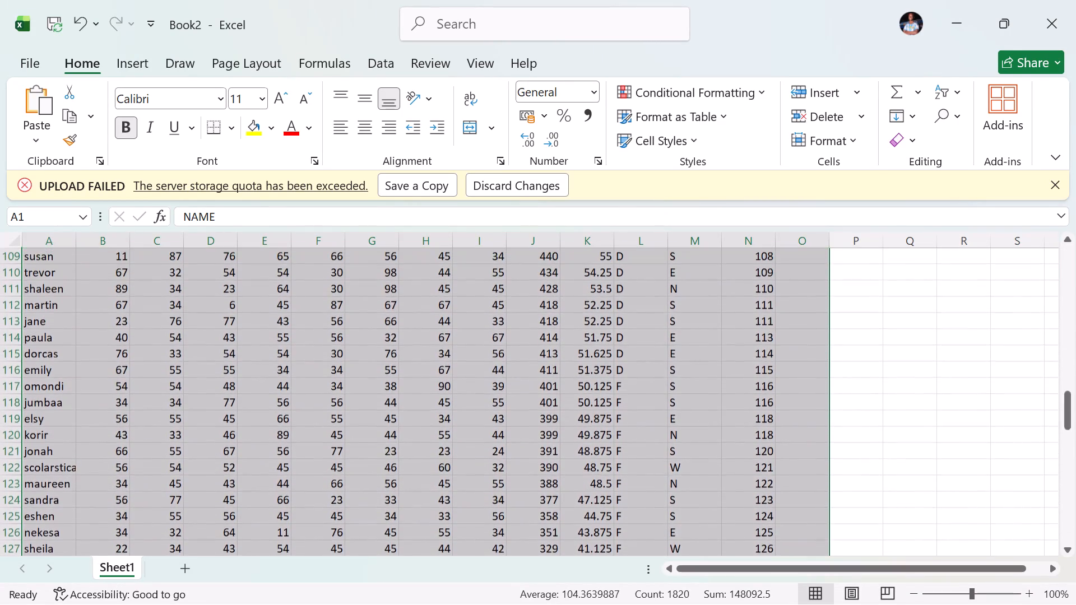
scroll(668, 408, up, 7)
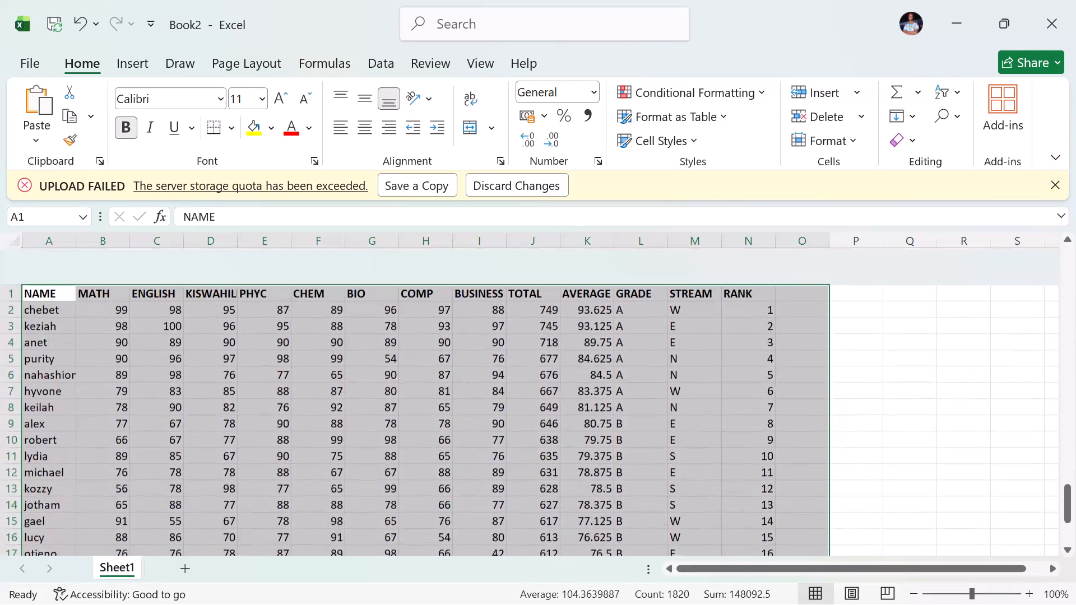
click(928, 386)
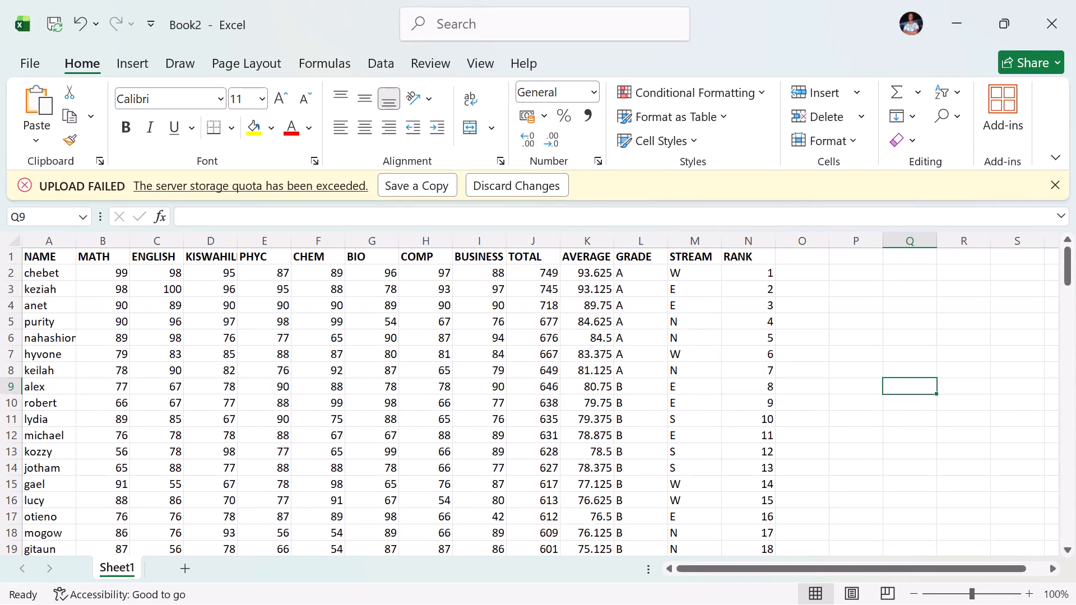
scroll(91, 269, up, 3)
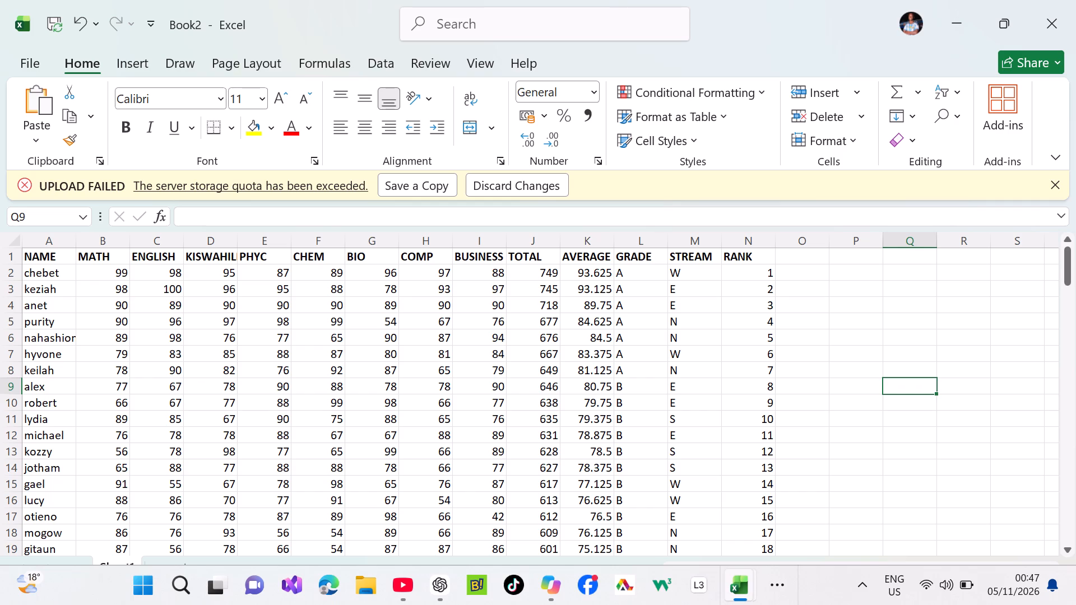
Highlight subject marks in B2:I130 that are greater than 85 with Green Fill with Dark Green Text.
click(108, 273)
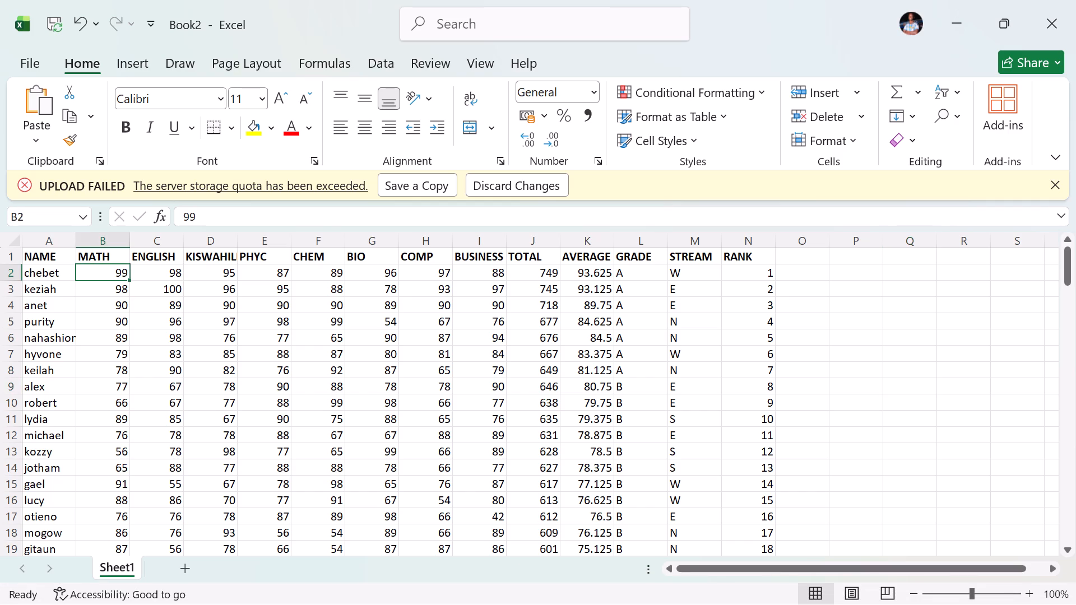
drag(108, 273, 267, 435)
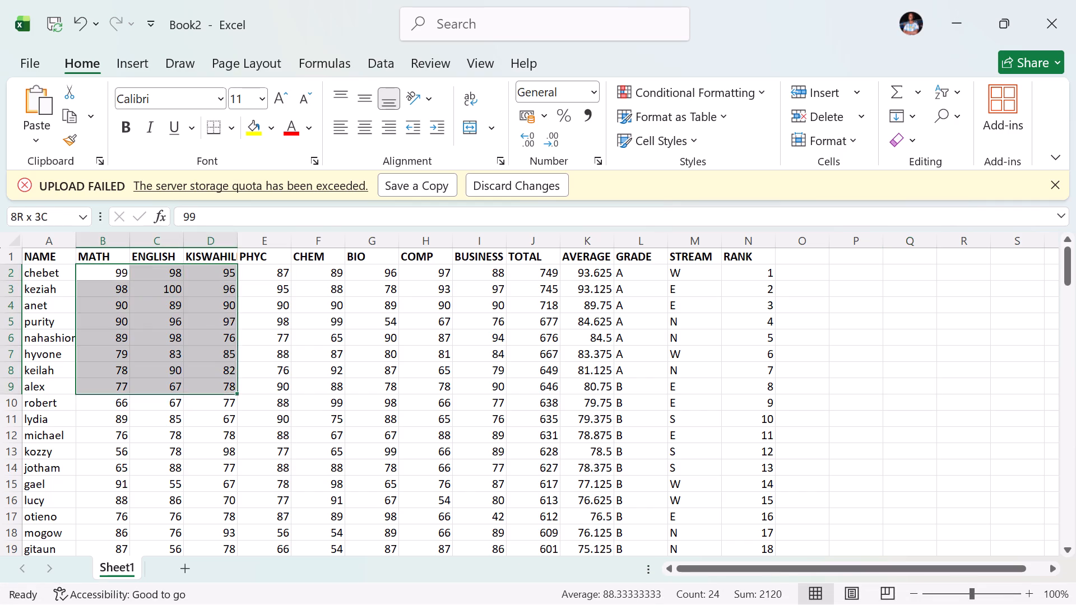
drag(267, 435, 591, 546)
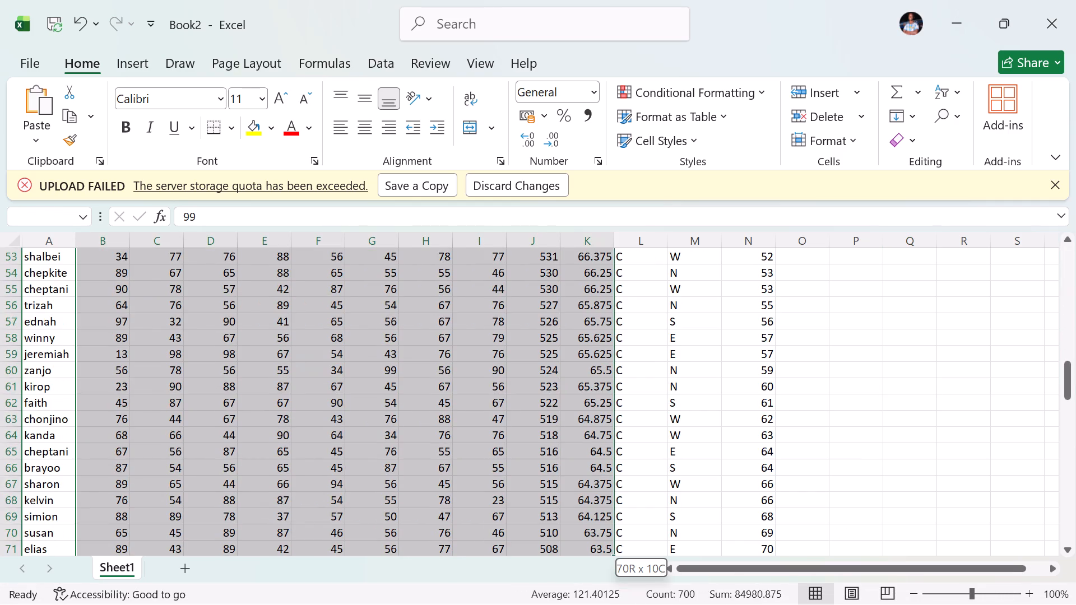
drag(591, 546, 512, 585)
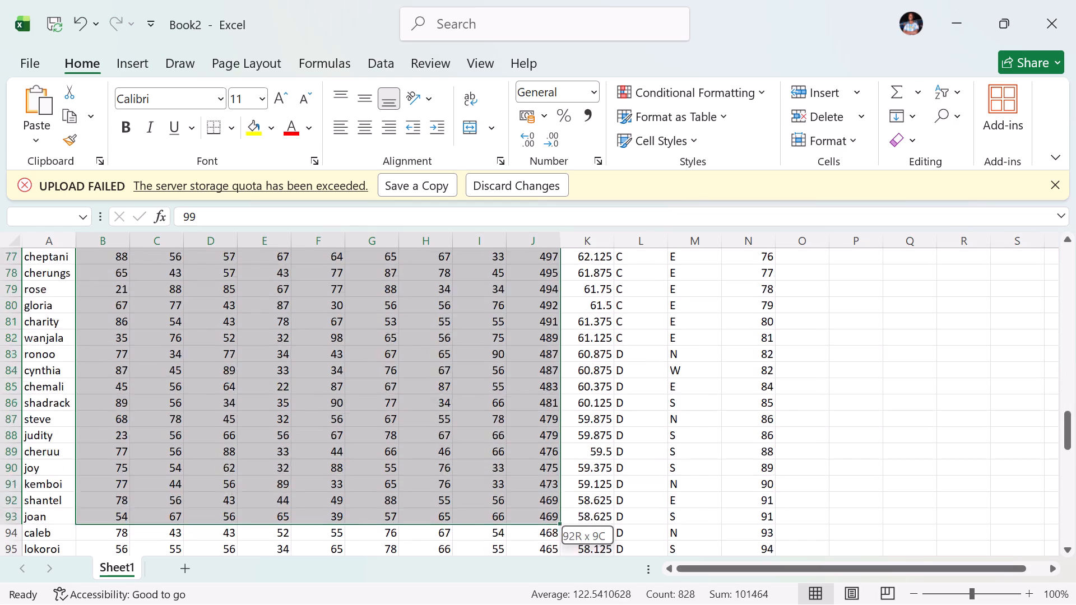
drag(512, 585, 475, 599)
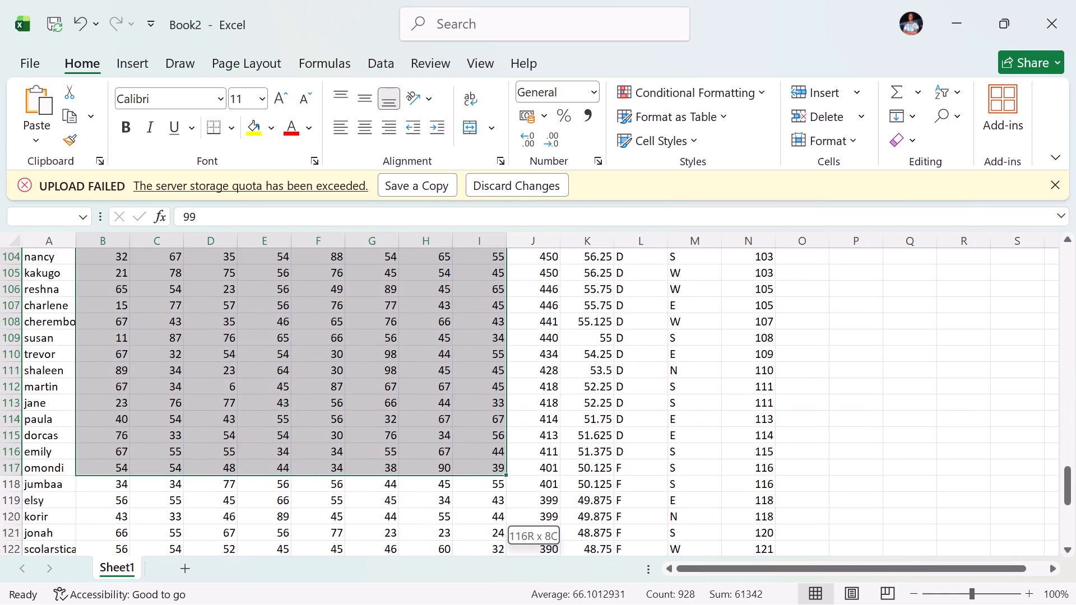
drag(475, 599, 473, 539)
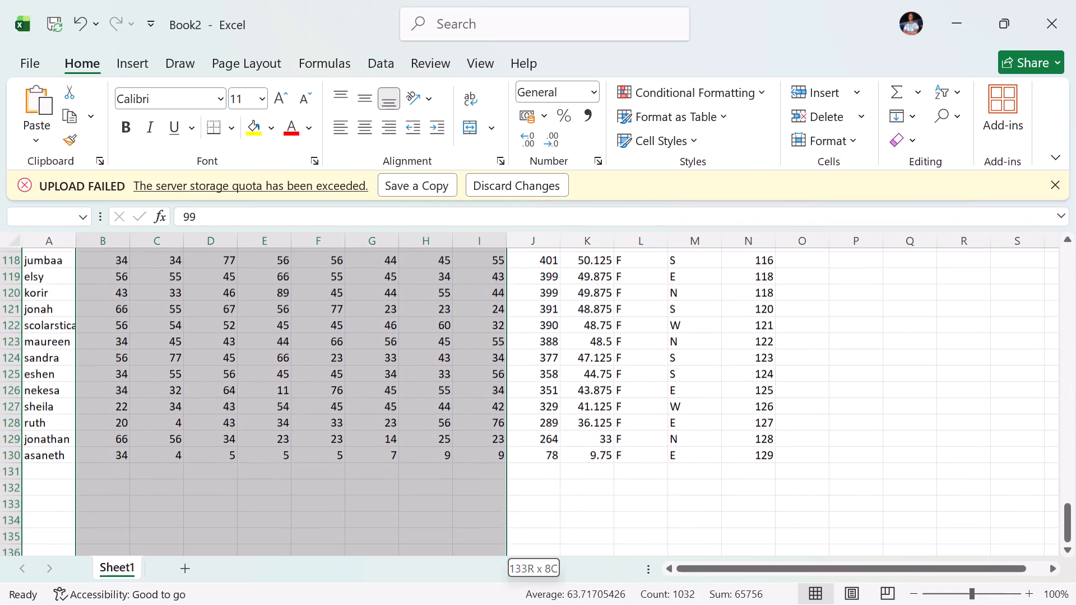
drag(473, 539, 483, 460)
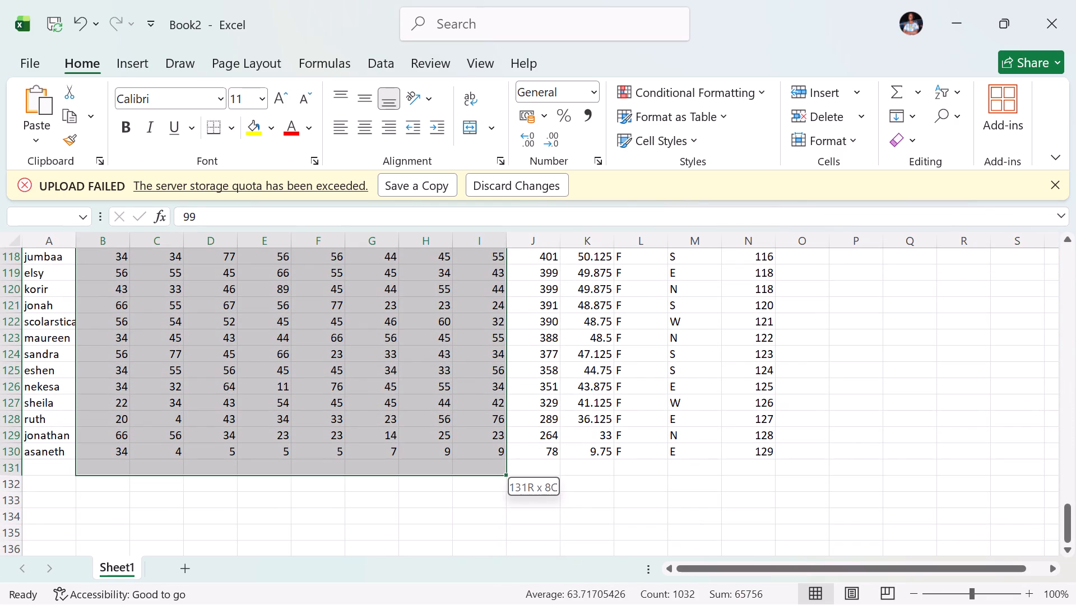
drag(483, 460, 486, 457)
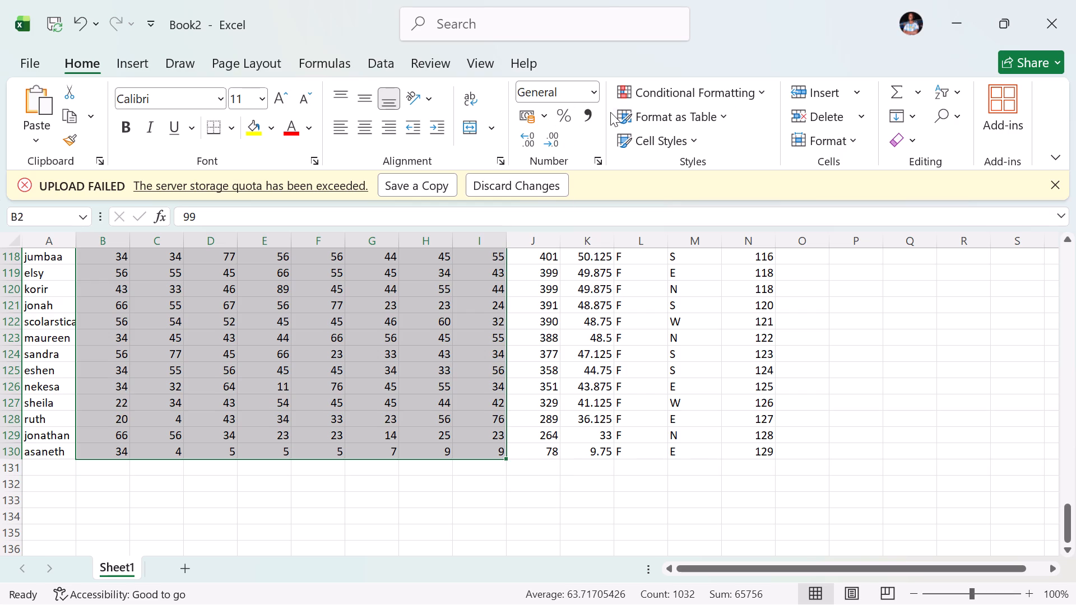
click(658, 94)
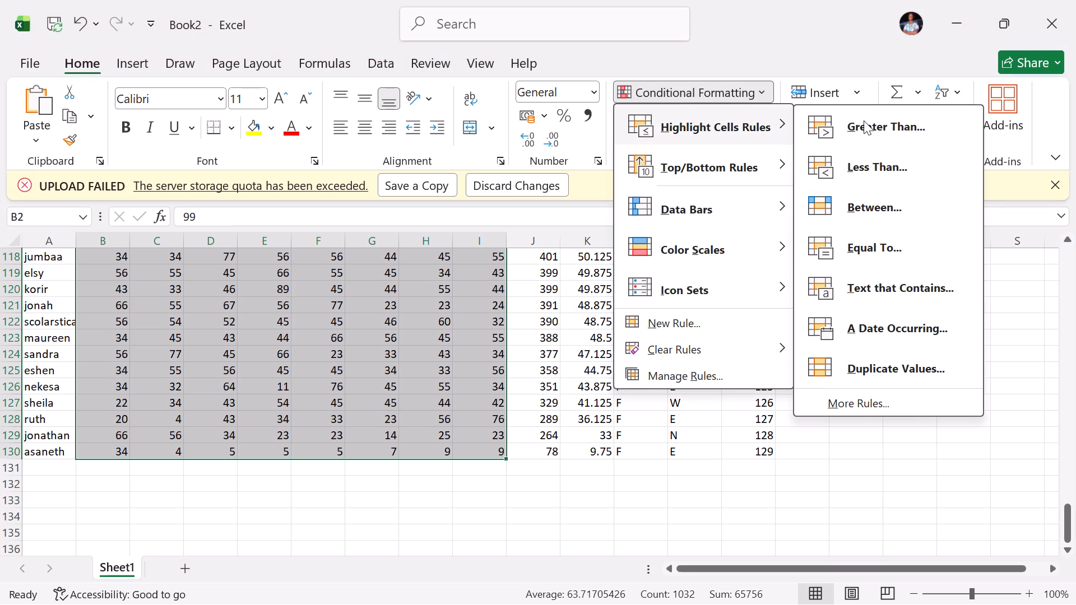
click(864, 120)
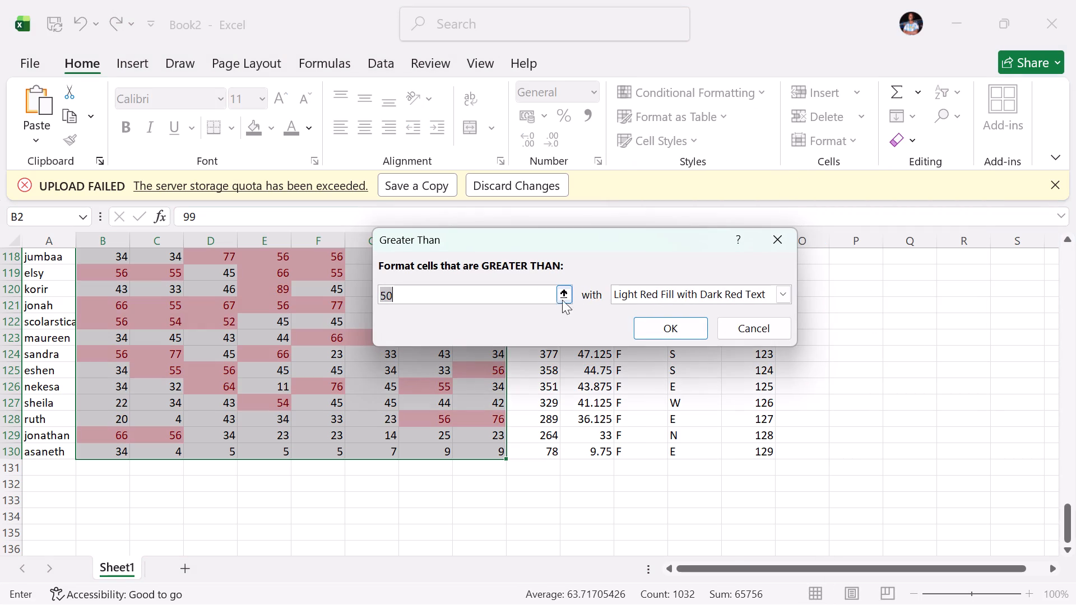
key(BackSpace)
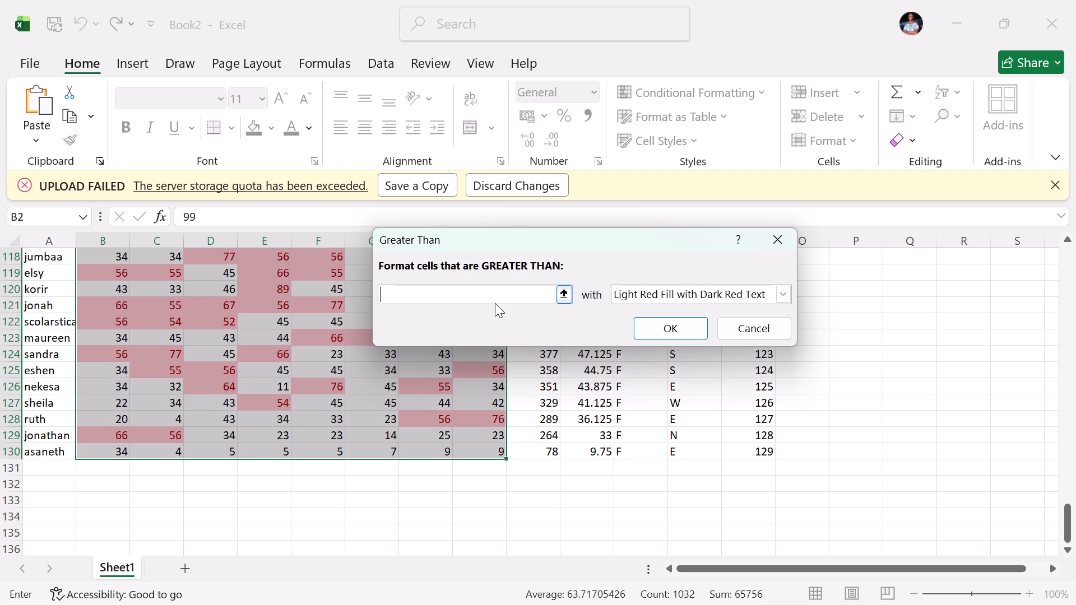
key(8)
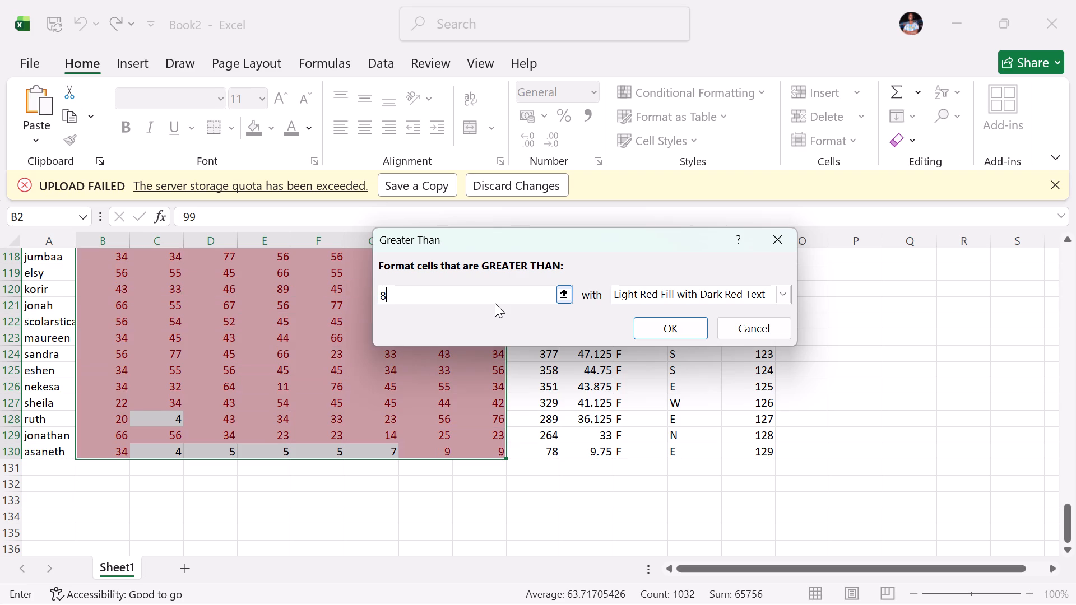
key(5)
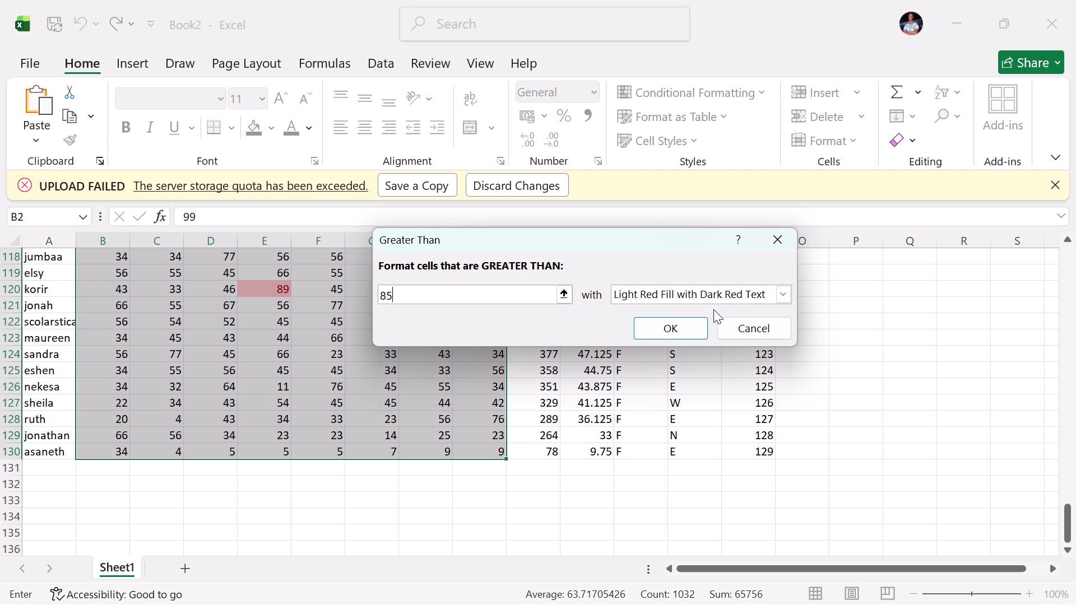
click(780, 292)
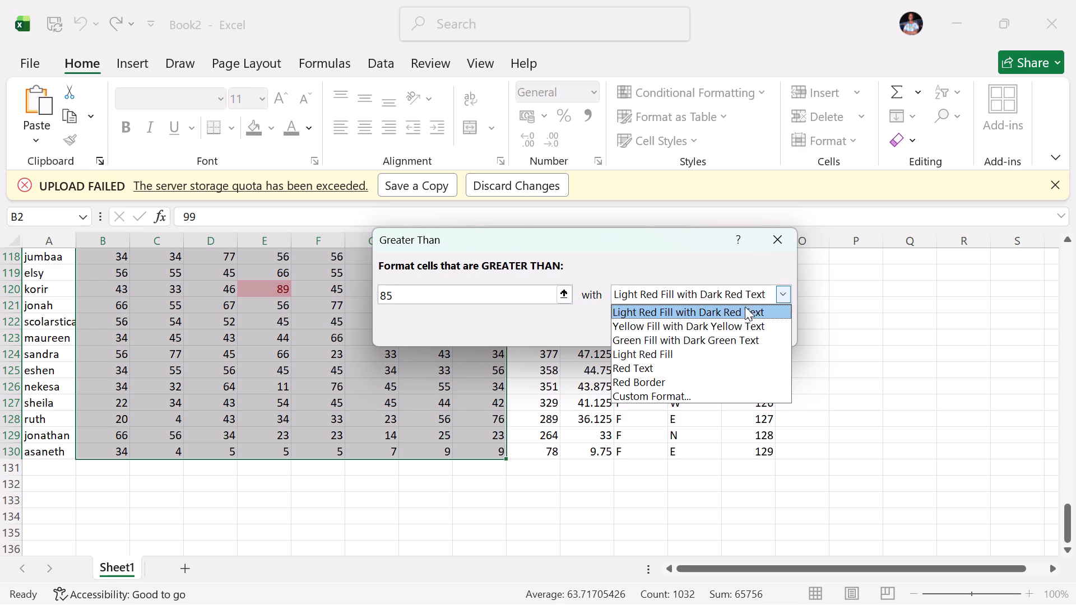
click(698, 339)
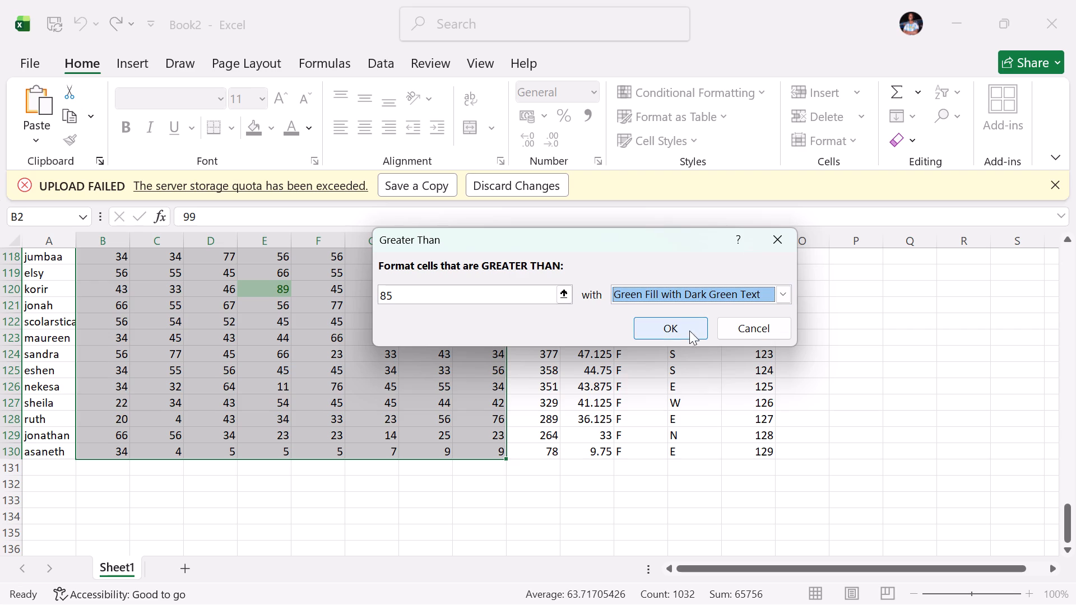
click(672, 331)
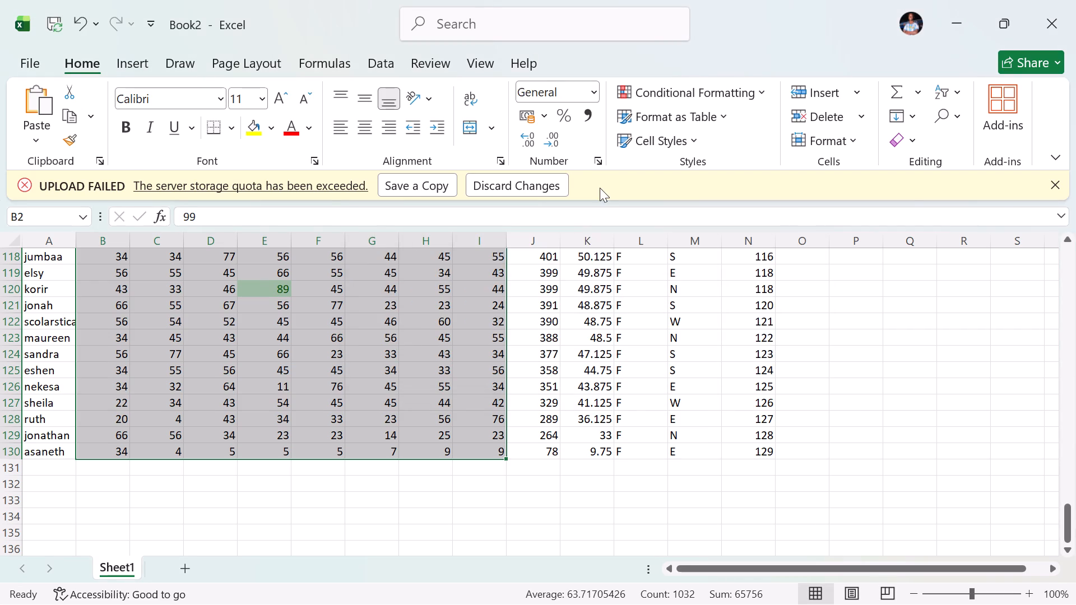
Highlight subject marks in B2:I130 that are less than 30 with Light Red Fill with Dark Red Text.
click(687, 88)
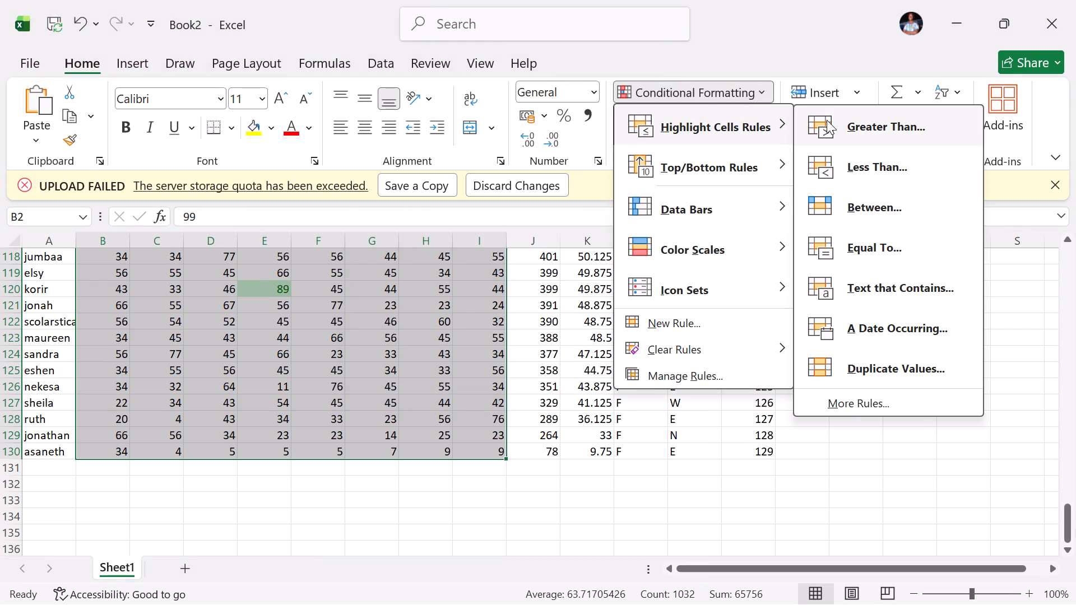
click(854, 164)
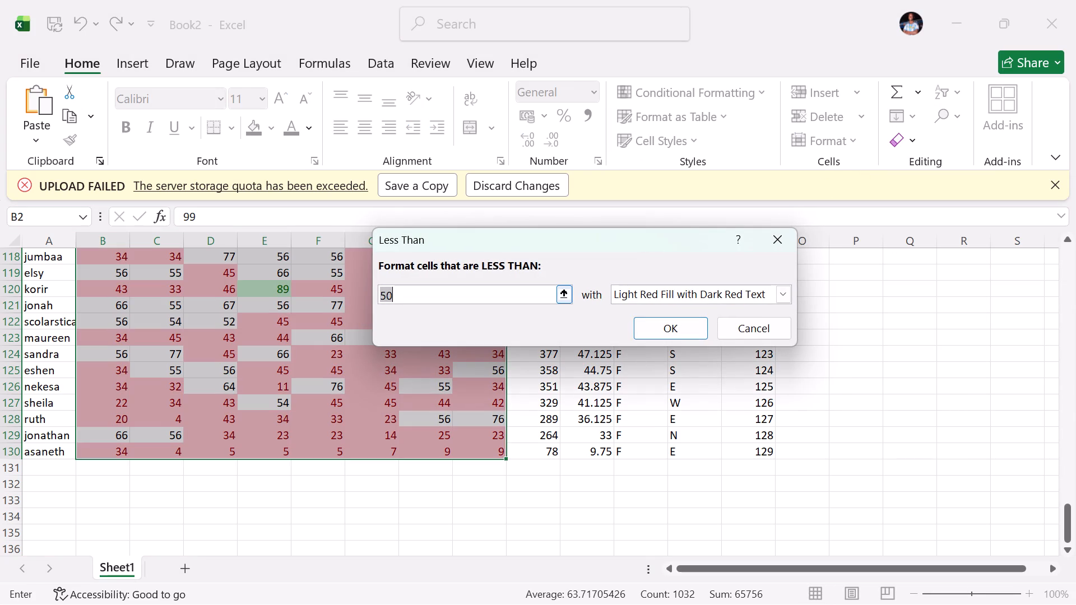
key(BackSpace)
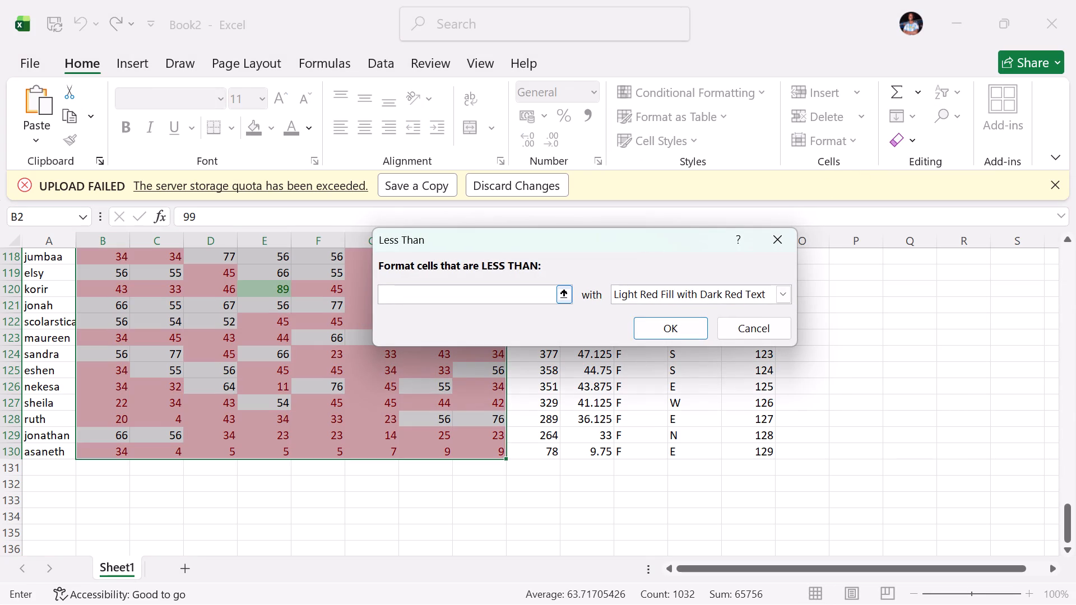
text(30)
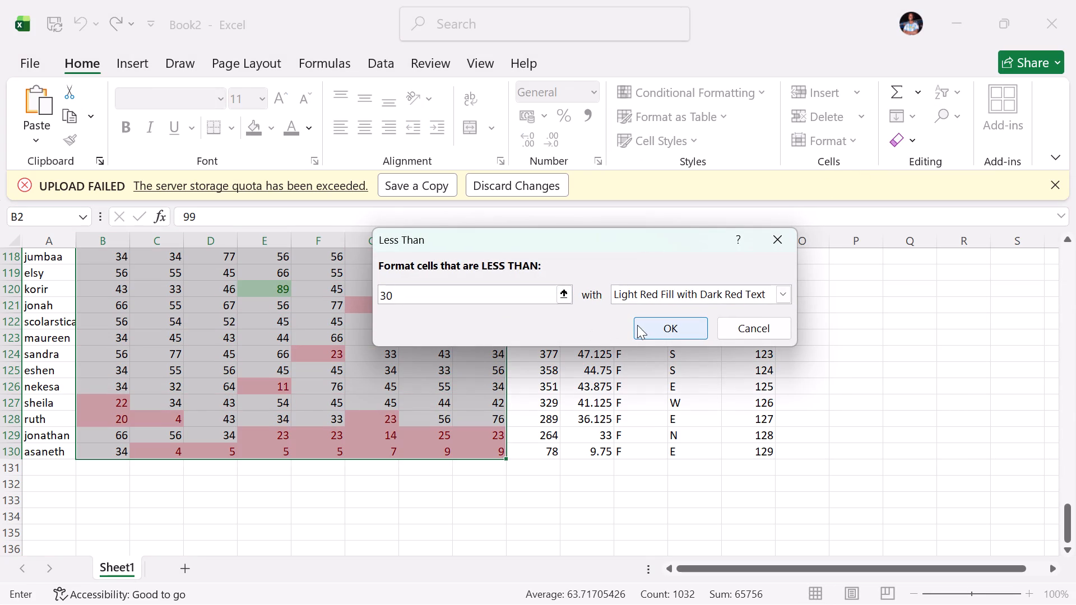
click(655, 327)
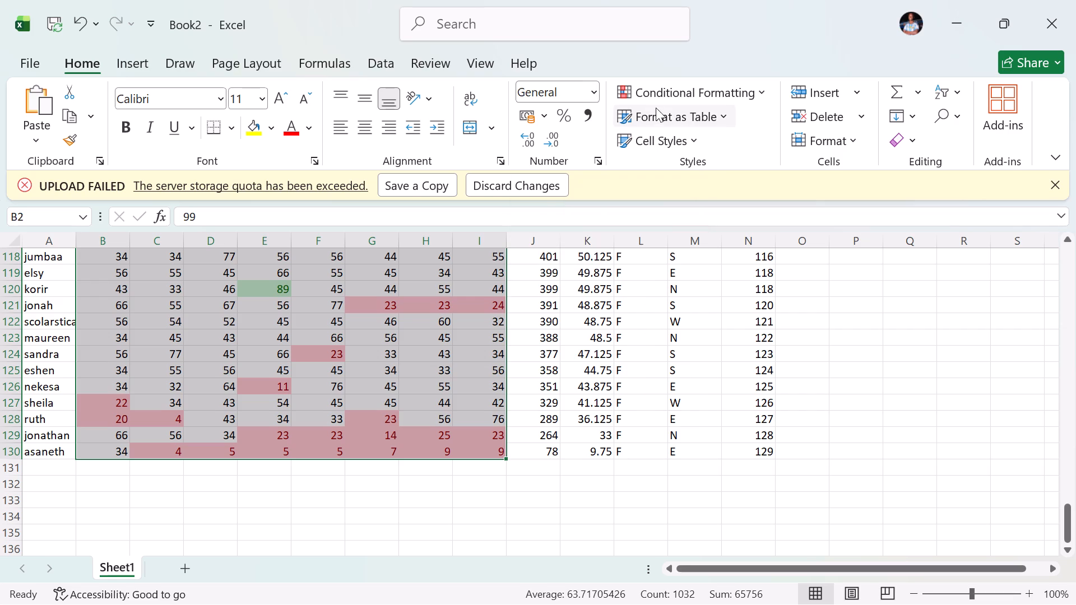
Highlight subject marks in B2:I130 that are between 70 and 84 with Yellow Fill with Dark Yellow Text.
click(666, 92)
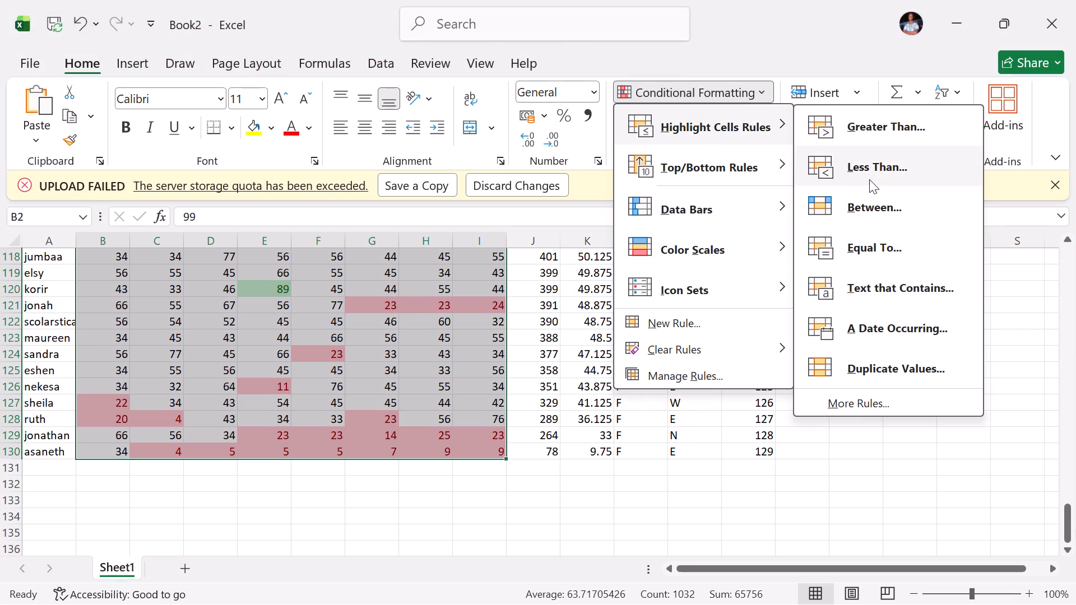
click(873, 206)
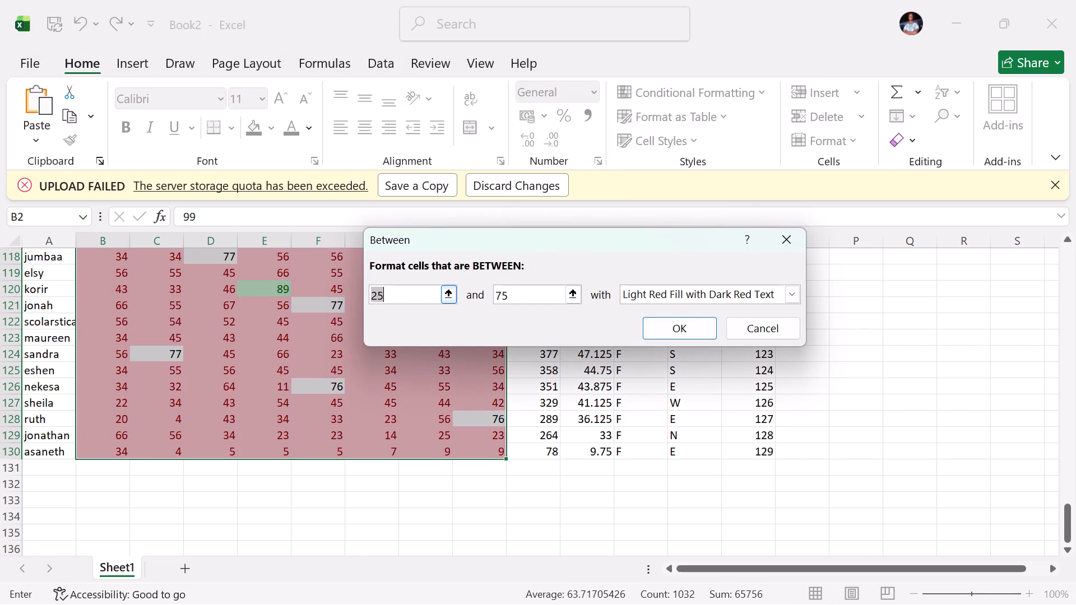
key(BackSpace)
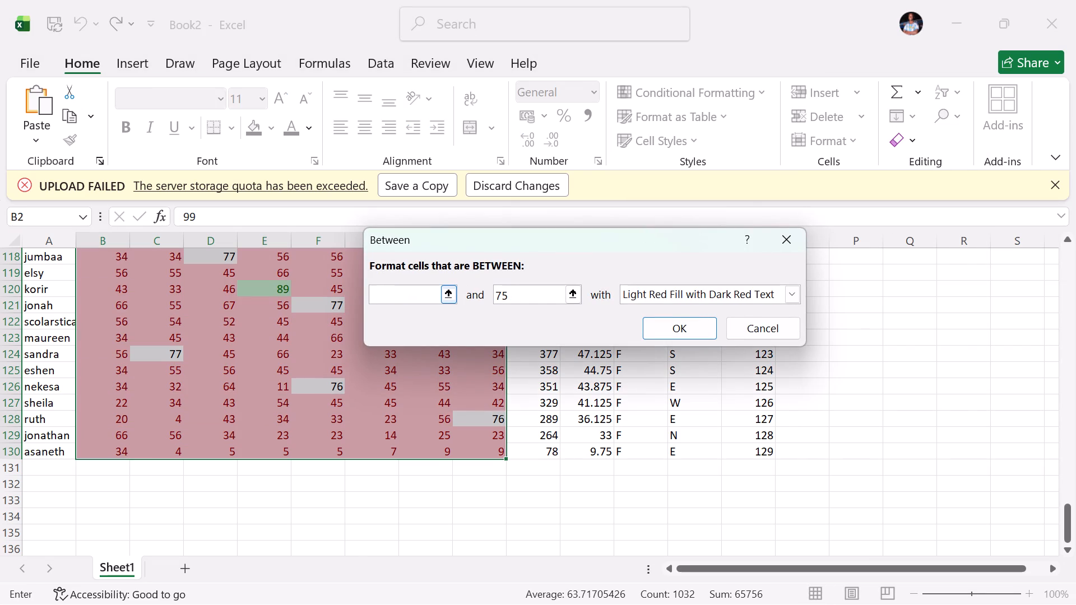
key(6)
key(0)
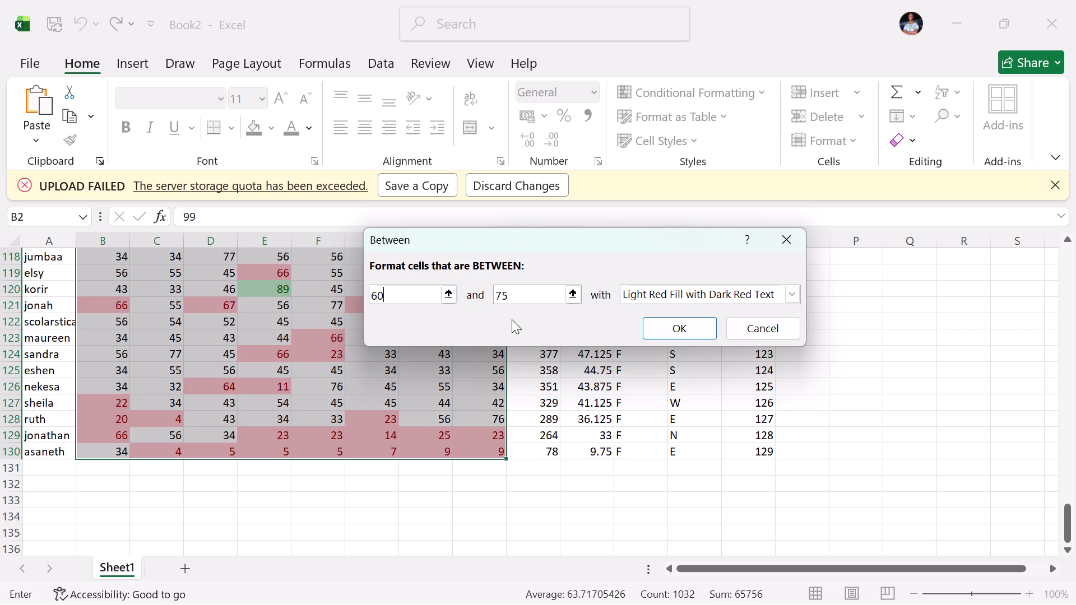
click(517, 295)
key(BackSpace)
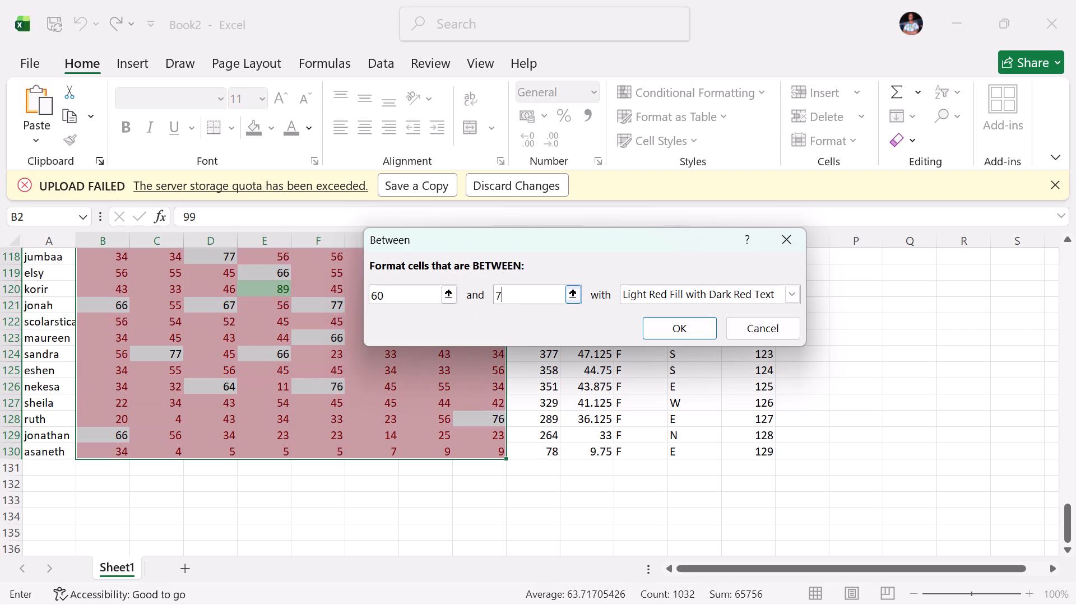
key(BackSpace)
key(8)
key(0)
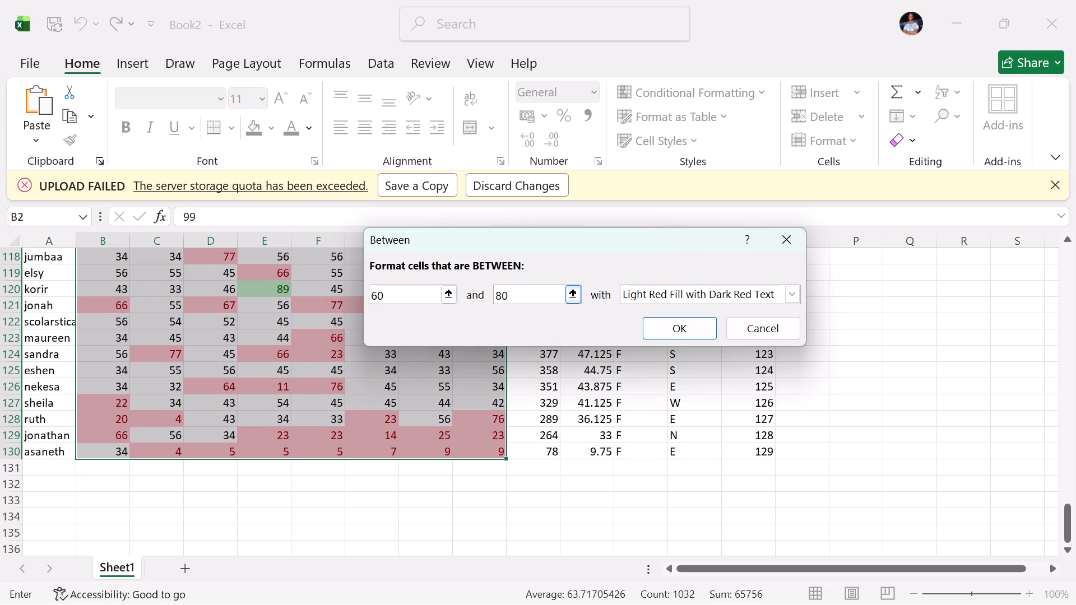
key(BackSpace)
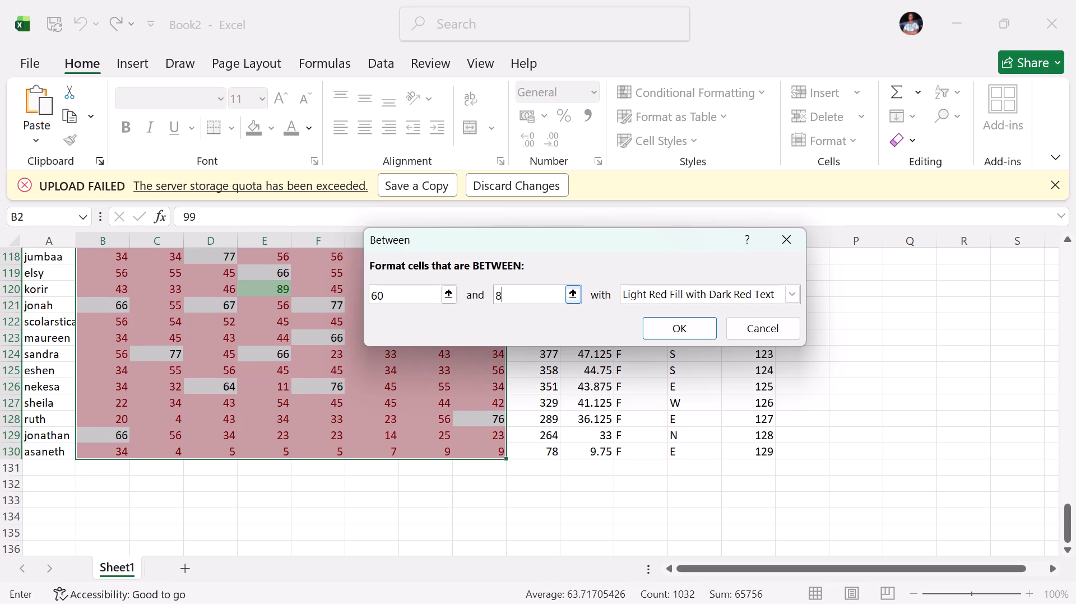
key(4)
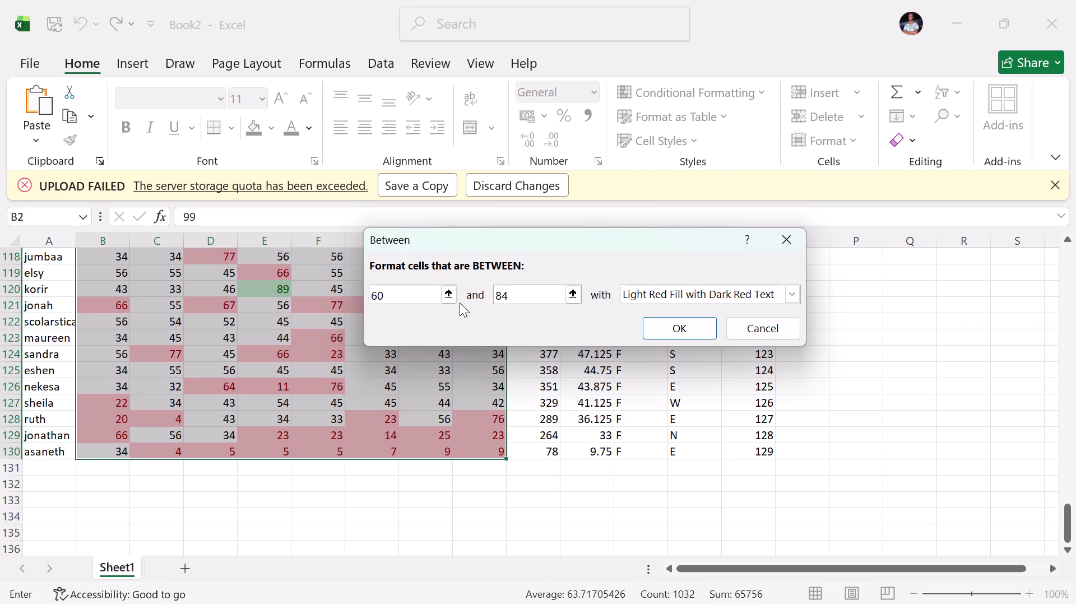
click(399, 301)
click(399, 301)
key(BackSpace)
key(BackSpace)
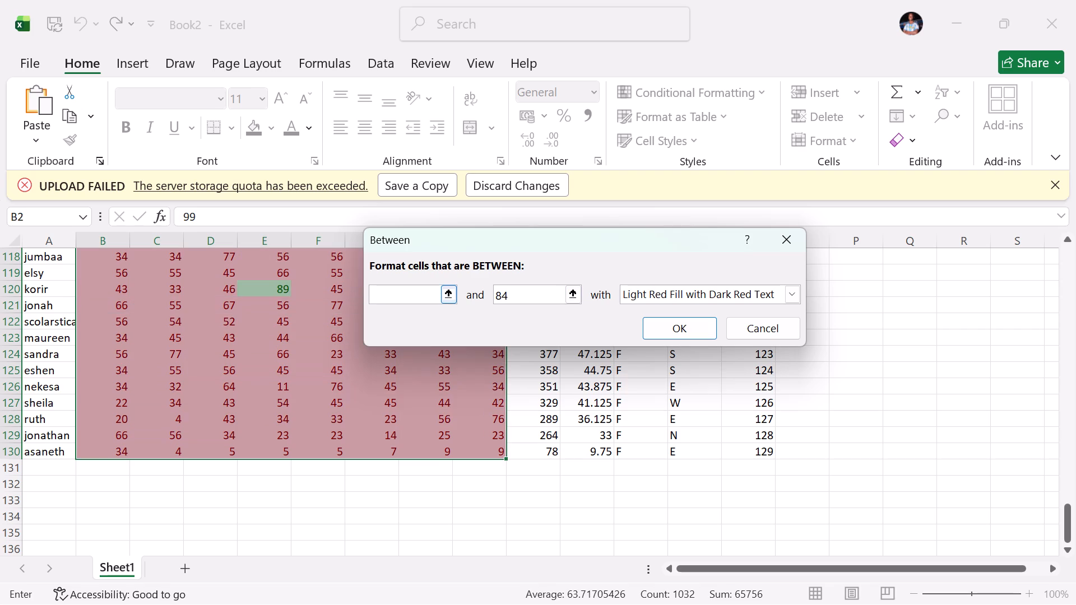
text(70)
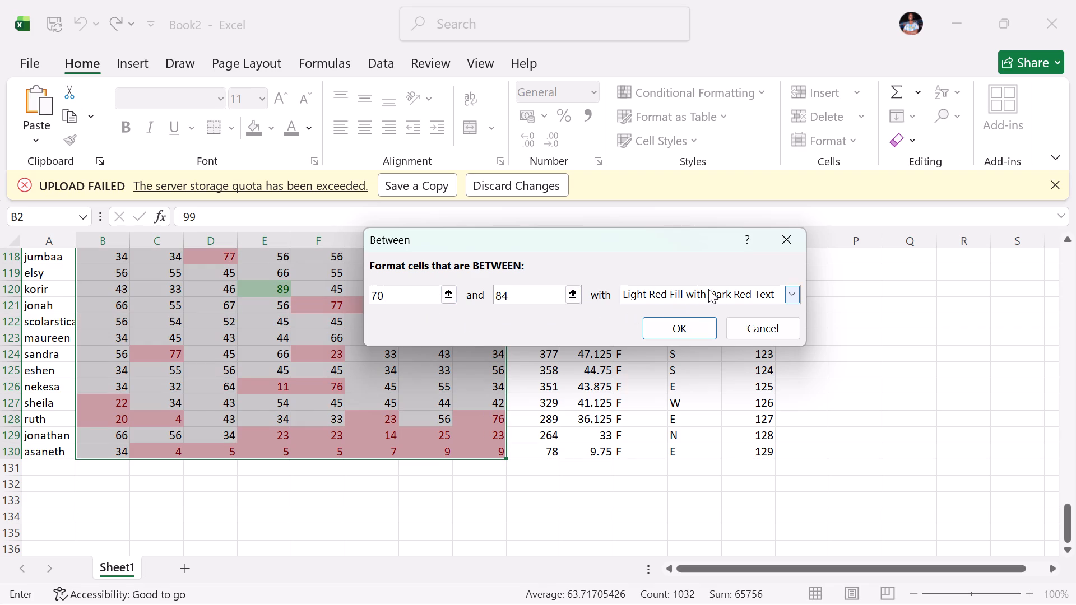
click(796, 295)
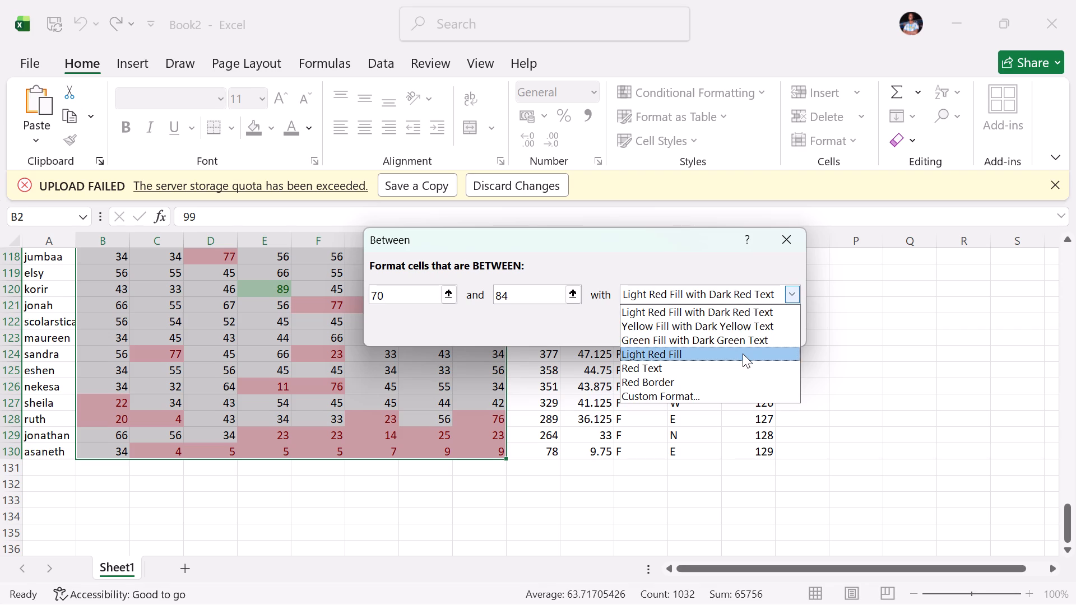
click(733, 328)
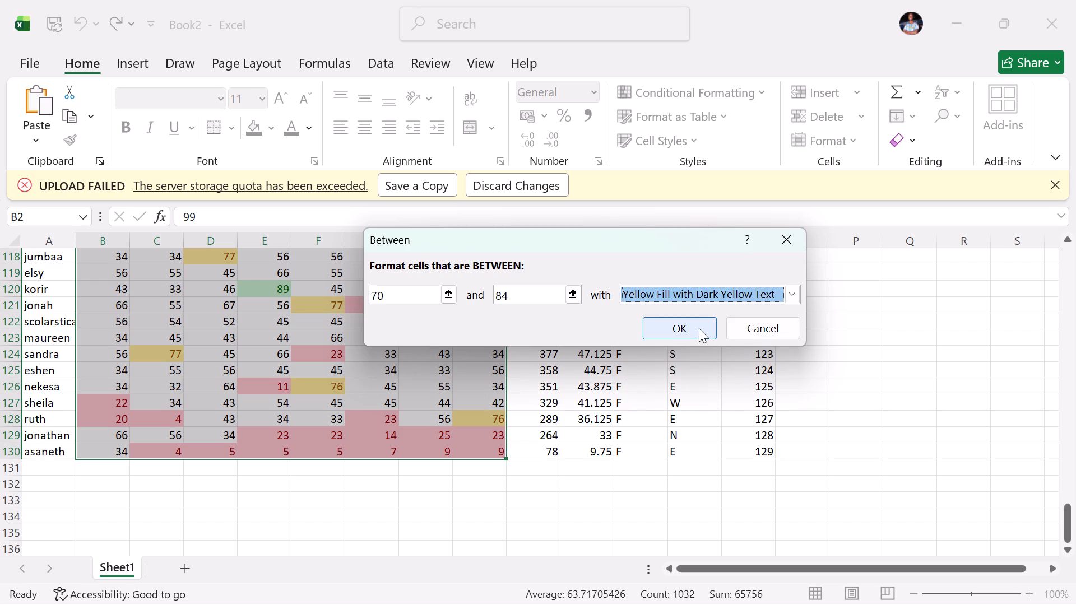
click(698, 328)
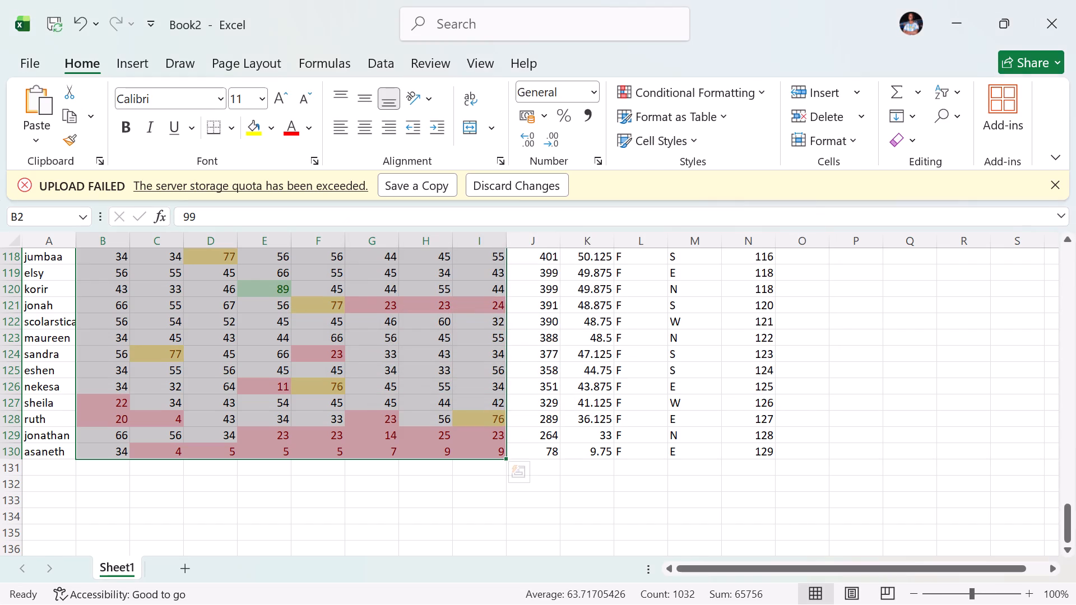
Look through the color-coded marks from the last student up to the header row to check the highlighting.
scroll(575, 352, up, 6)
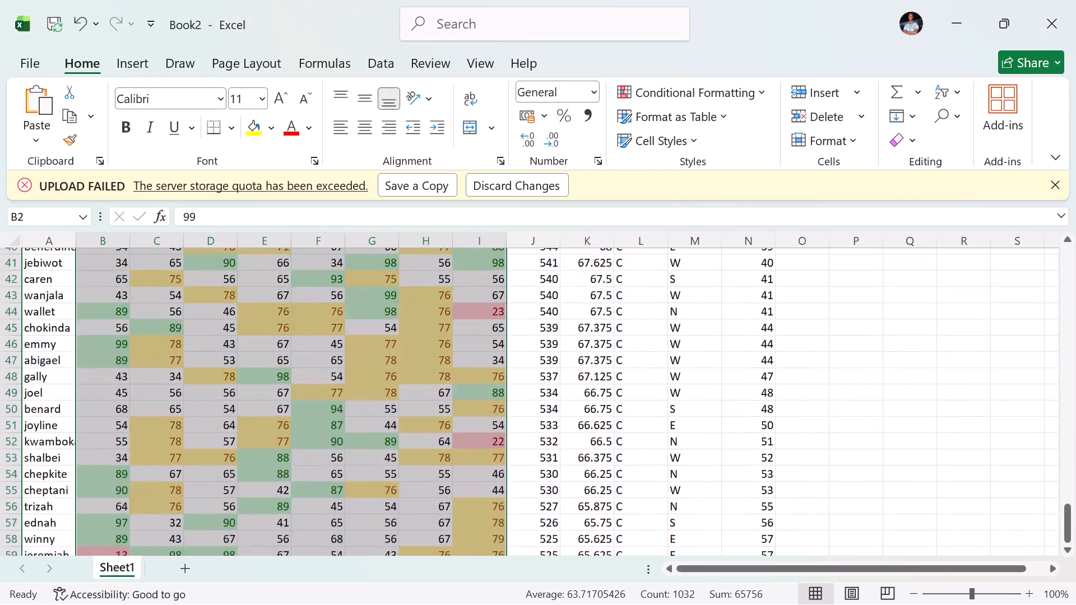
scroll(575, 352, up, 2)
click(589, 359)
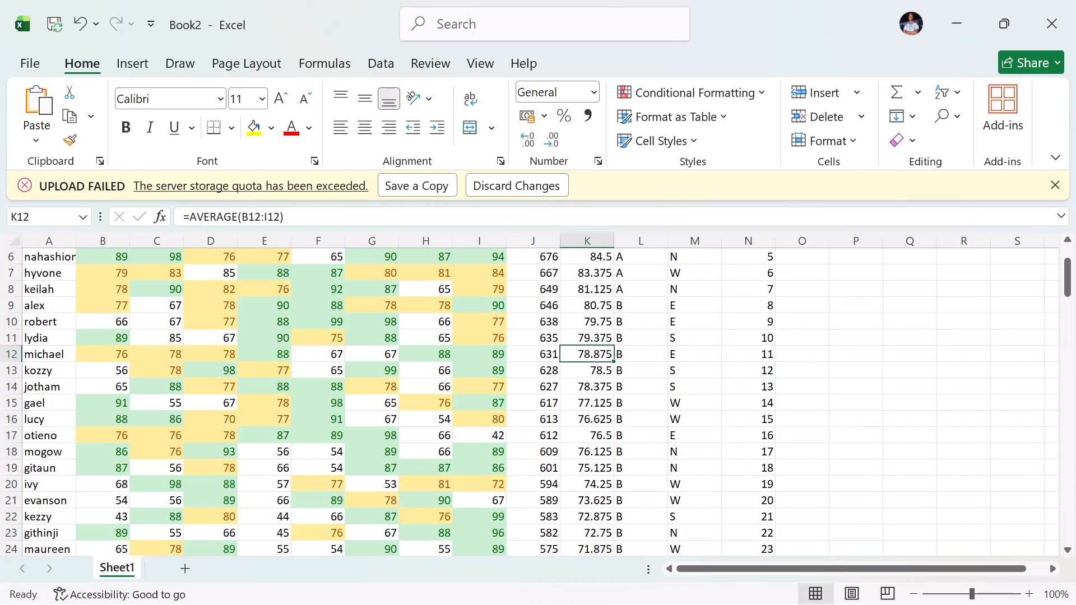
scroll(495, 404, up, 1)
scroll(495, 404, down, 6)
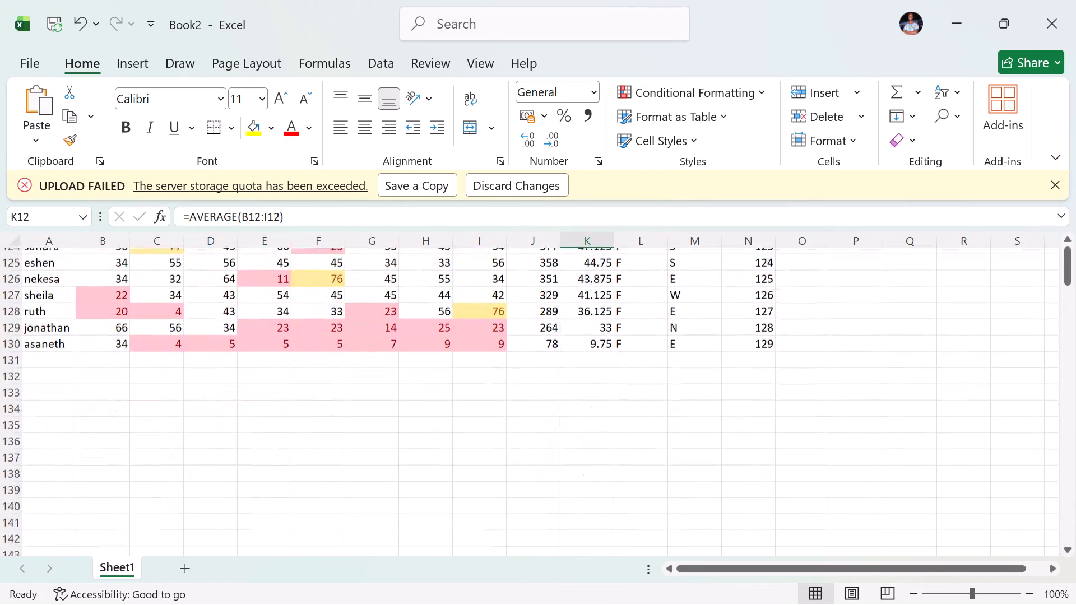
scroll(495, 404, up, 9)
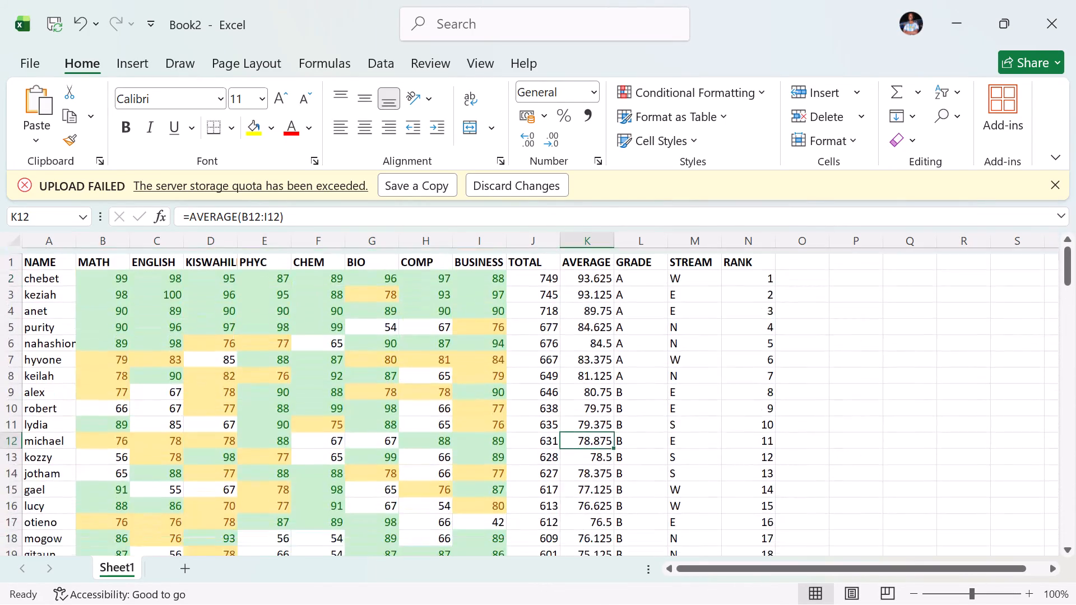
scroll(495, 404, up, 1)
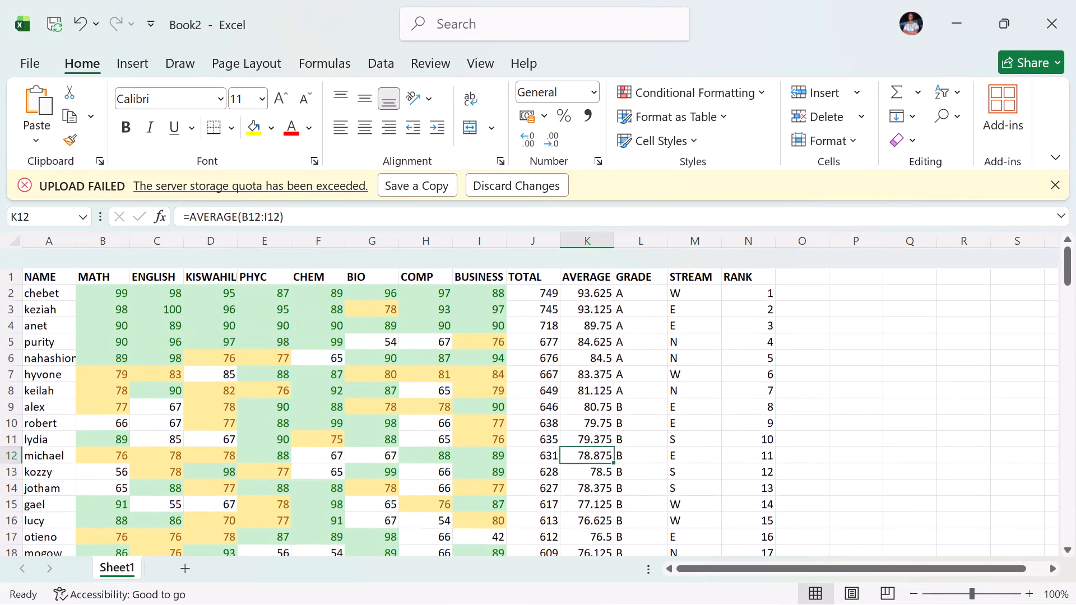
scroll(495, 404, down, 2)
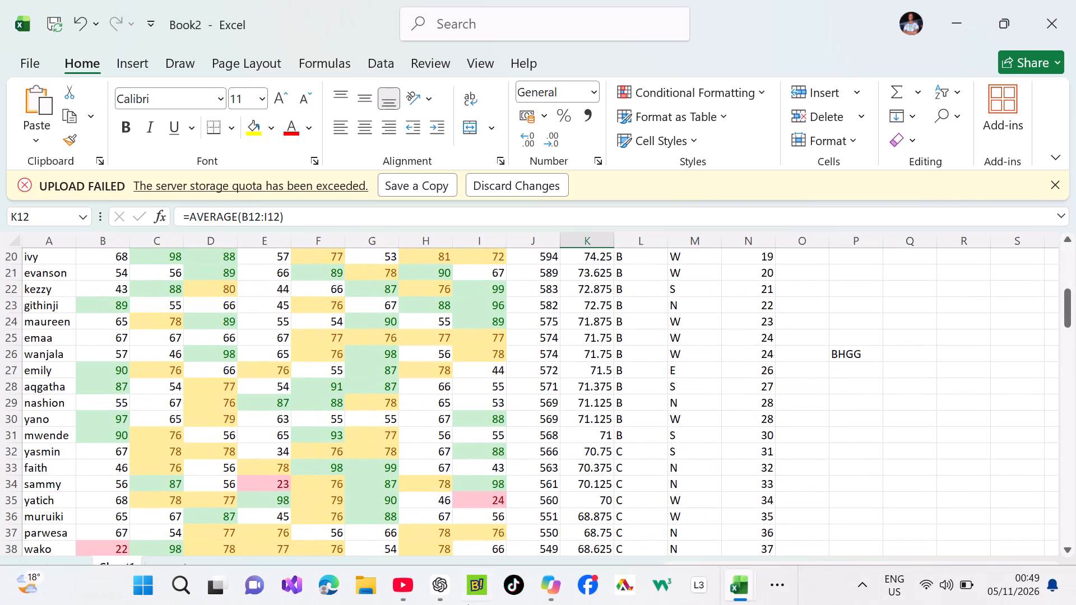
Switch to YouTube, resume the paused Lucky Dube video, and return to the Book2 workbook.
click(403, 590)
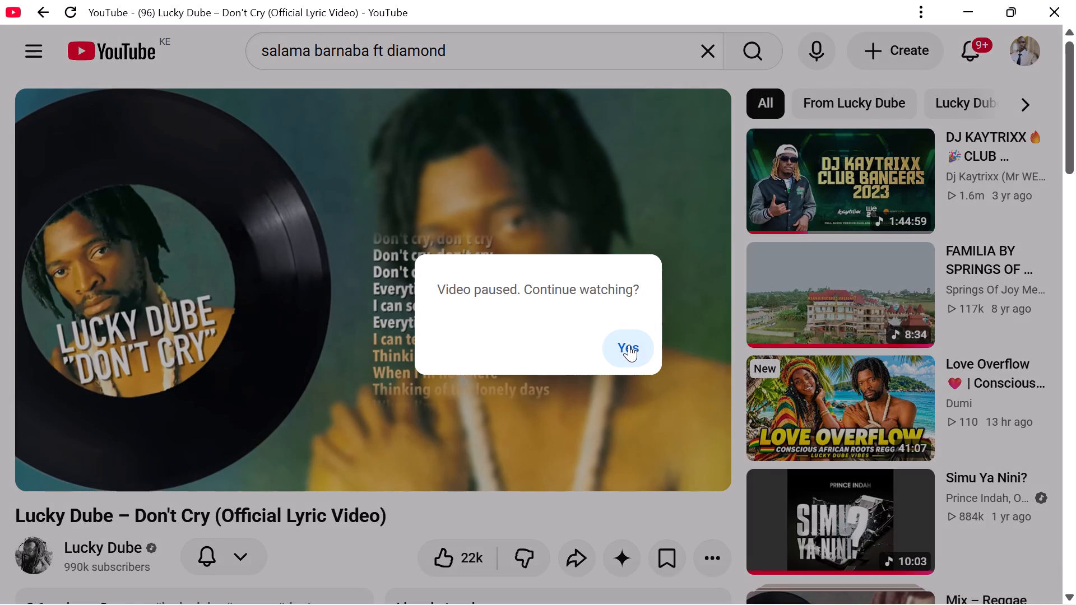
click(629, 345)
click(963, 6)
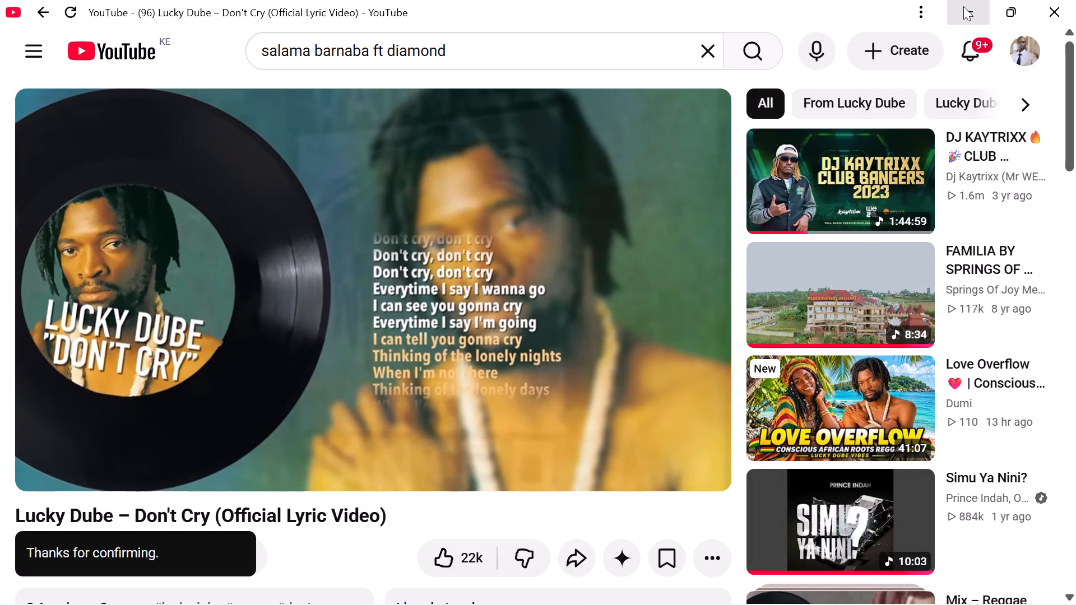
Clear the stray text BHGG from cell P26 beside the results table.
scroll(579, 413, down, 1)
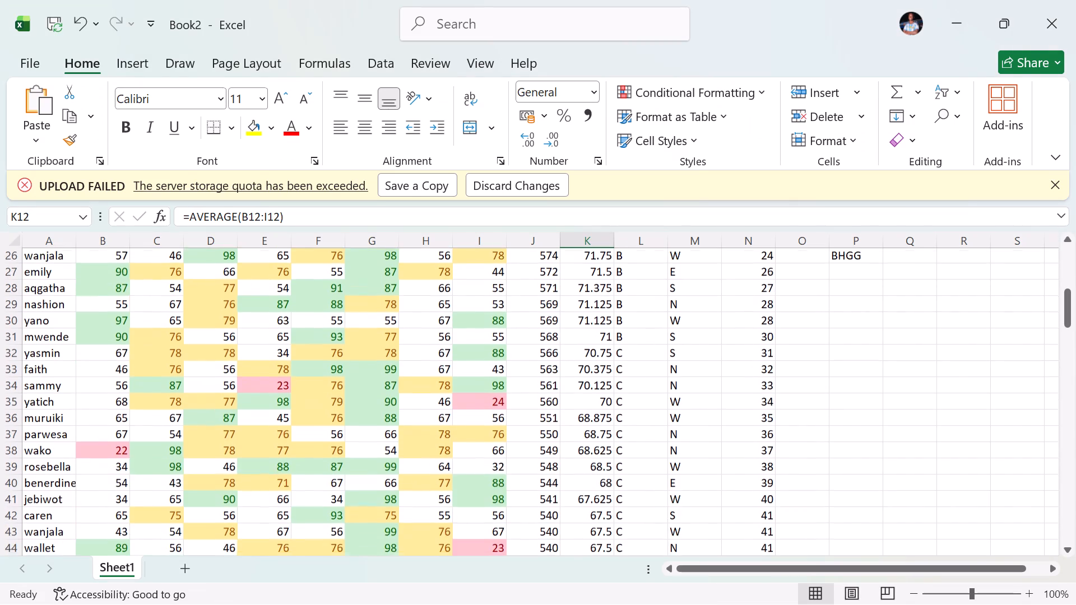
scroll(579, 413, down, 2)
scroll(579, 413, up, 1)
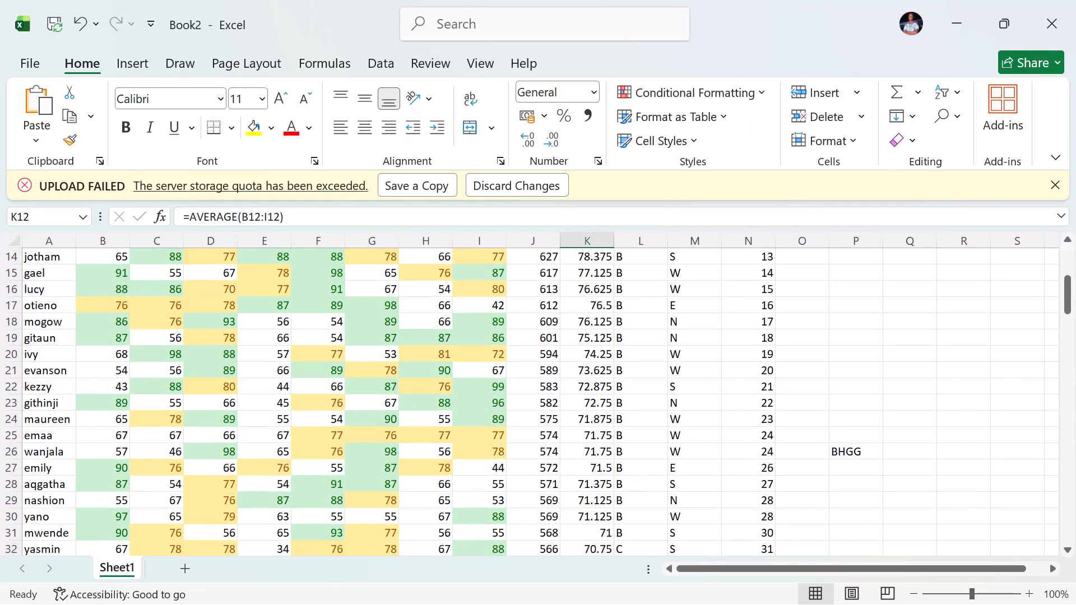
click(850, 457)
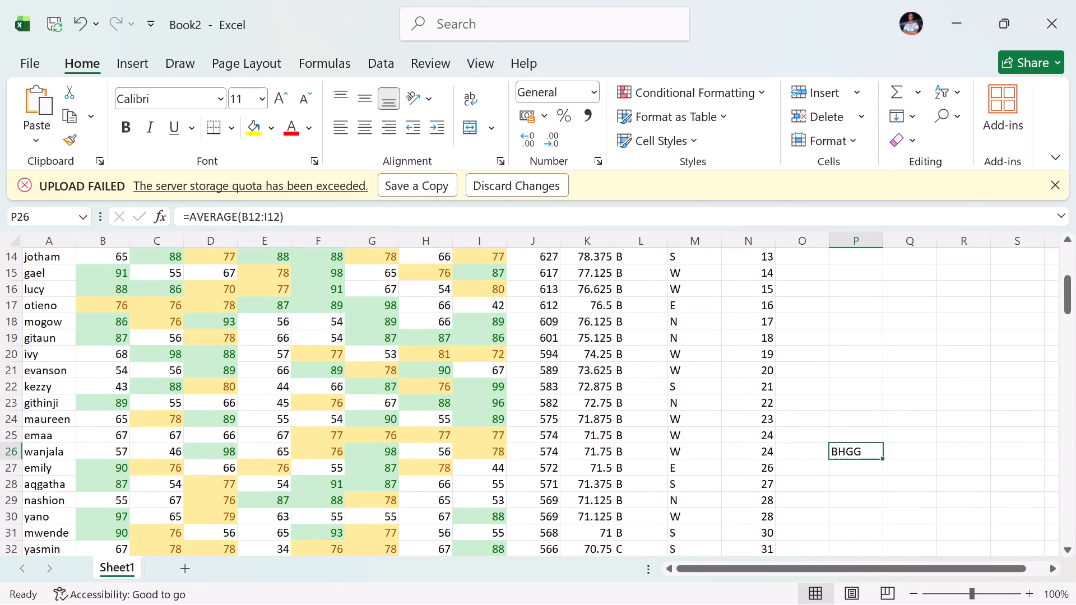
key(BackSpace)
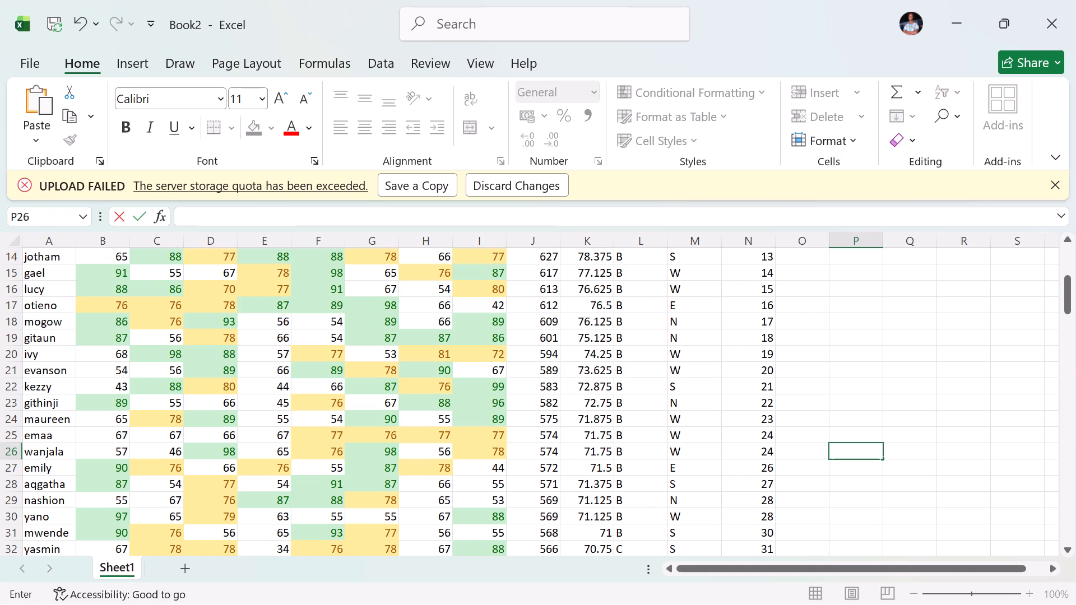
Review the whole results table from the header row to the last students, checking the color-coding and for stray entries.
scroll(747, 365, up, 5)
scroll(747, 365, down, 10)
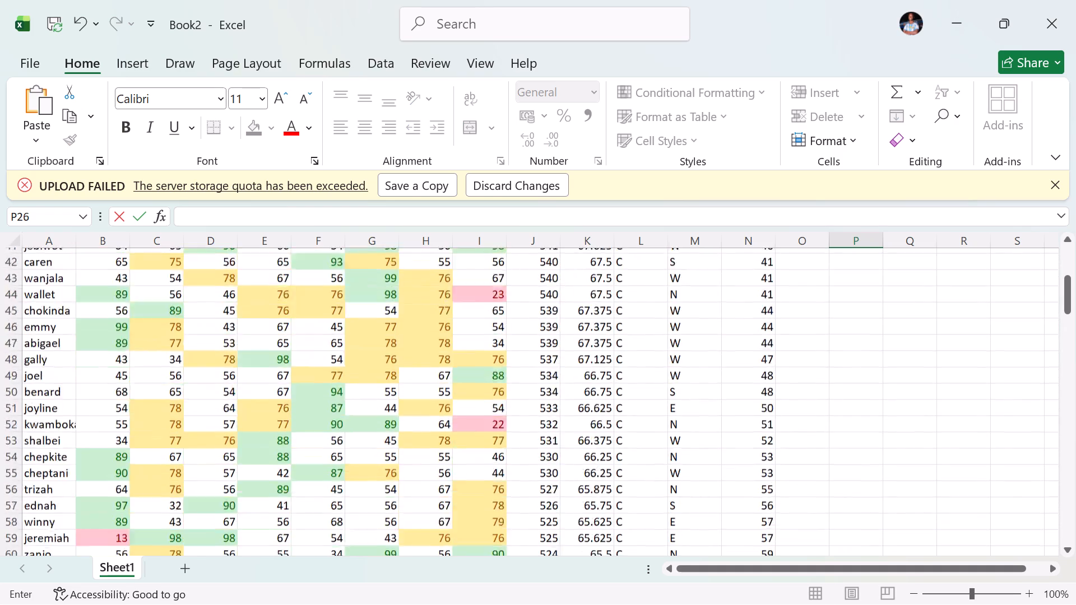
scroll(747, 365, down, 5)
scroll(747, 365, up, 3)
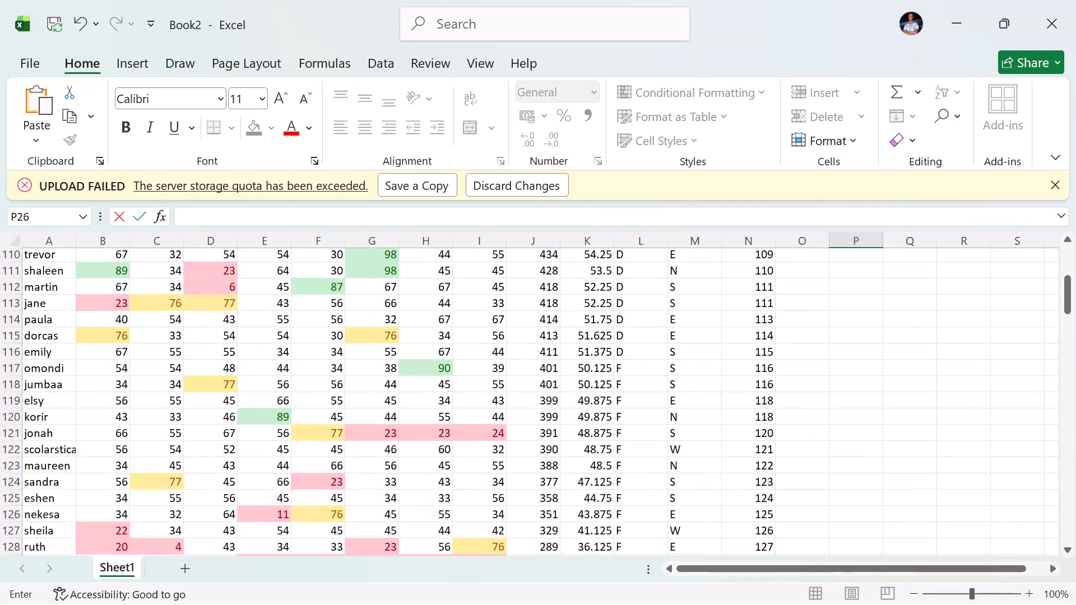
scroll(747, 365, up, 7)
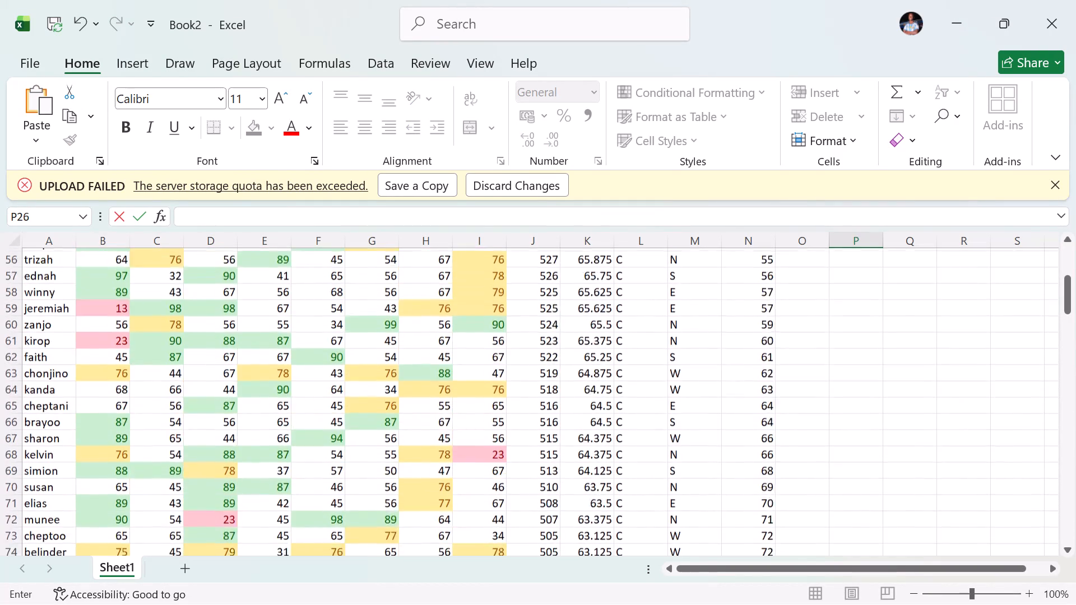
scroll(747, 365, up, 11)
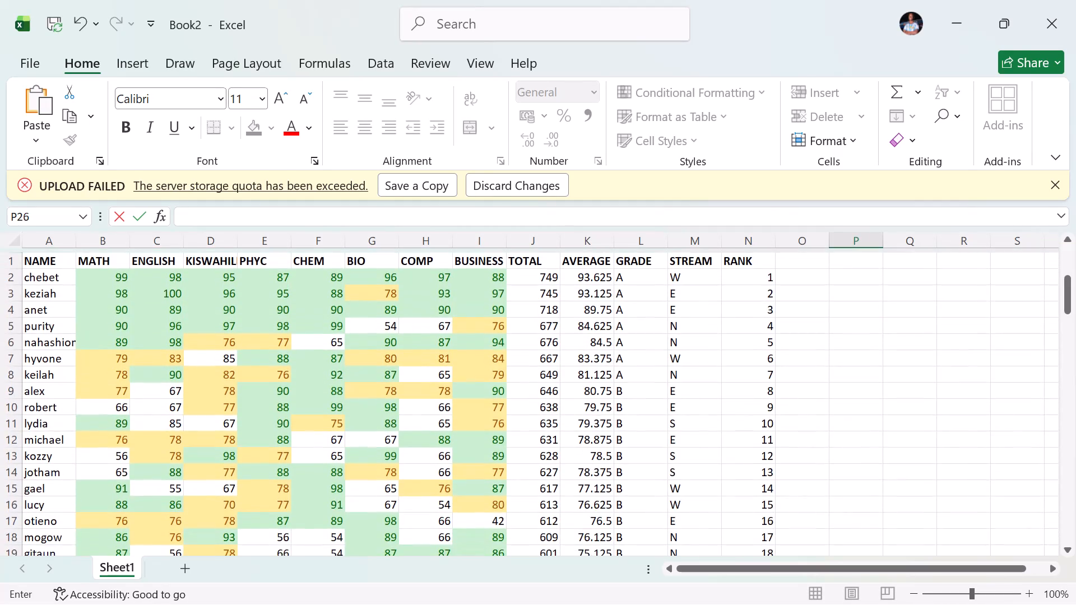
scroll(747, 365, up, 1)
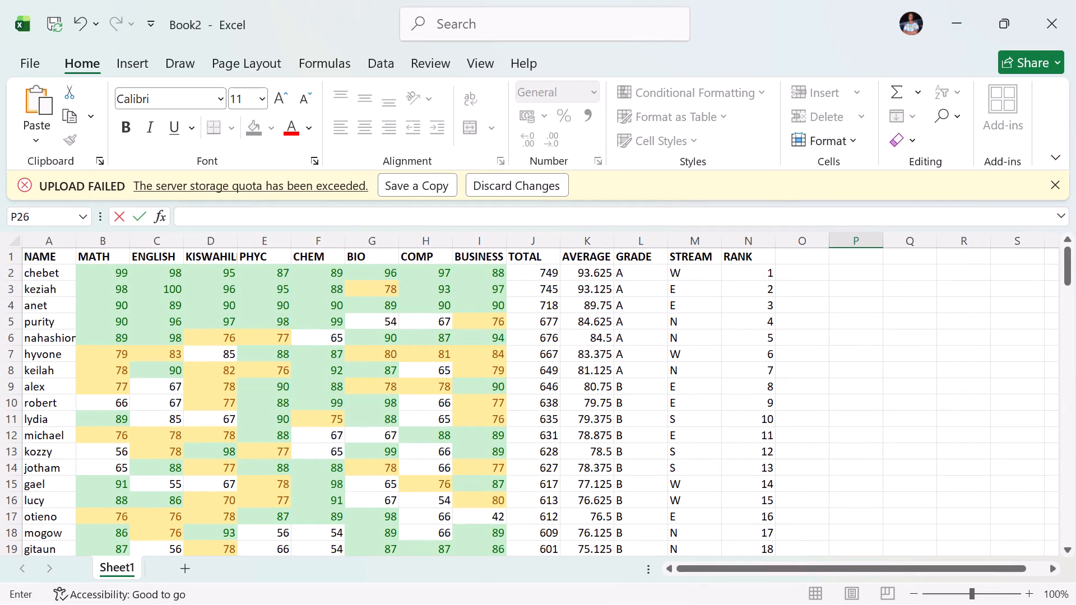
scroll(747, 365, down, 4)
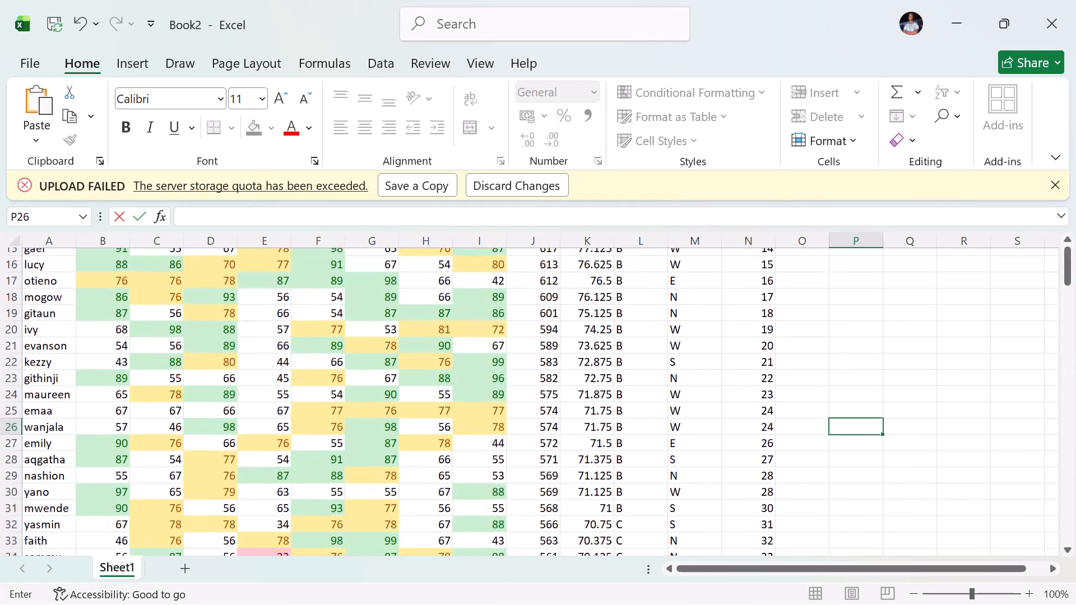
Recheck the upper part of the results table, comparing the top students' marks, totals, grades, streams and ranks under the header row.
scroll(747, 365, down, 3)
scroll(747, 365, up, 2)
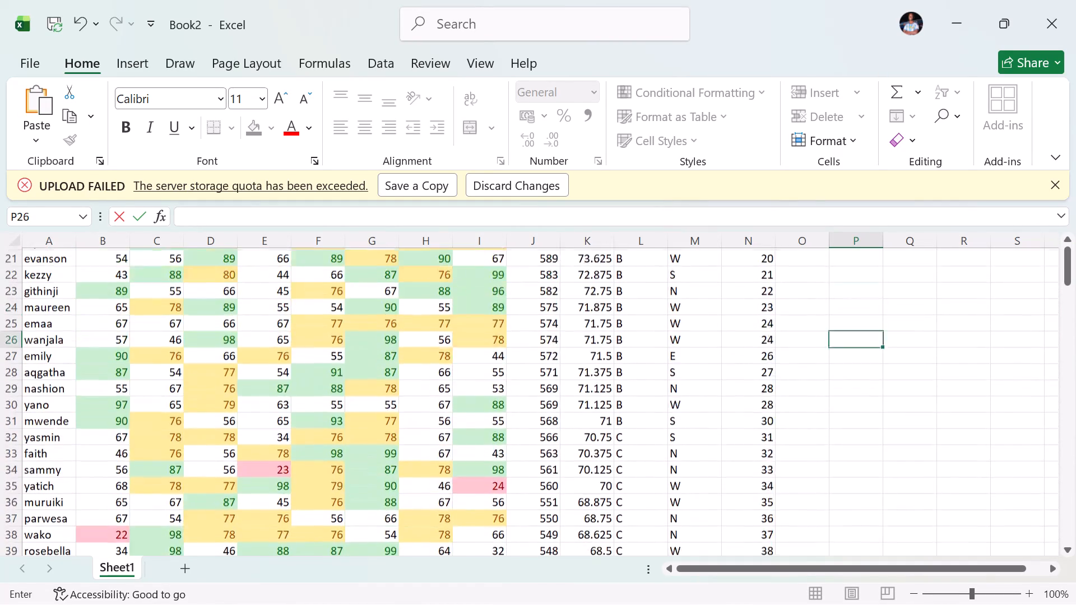
scroll(747, 365, up, 3)
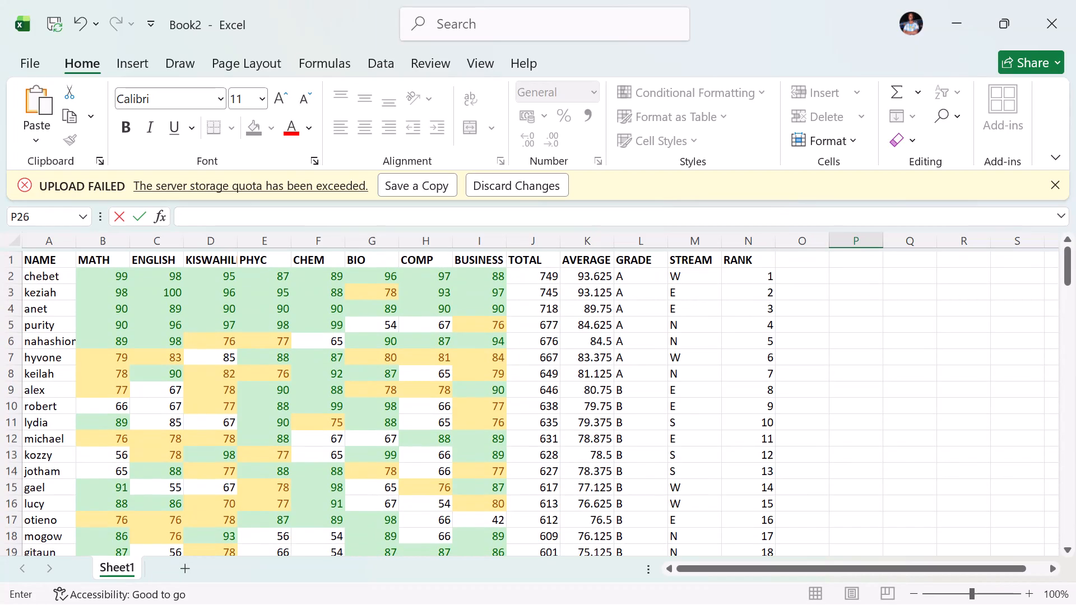
scroll(747, 365, up, 1)
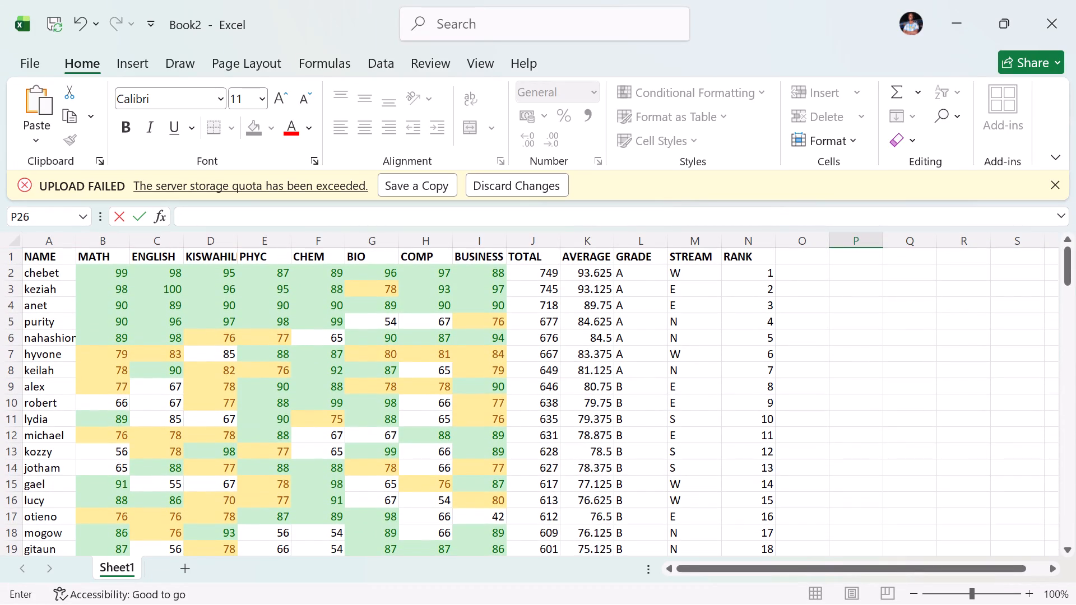
scroll(662, 381, down, 1)
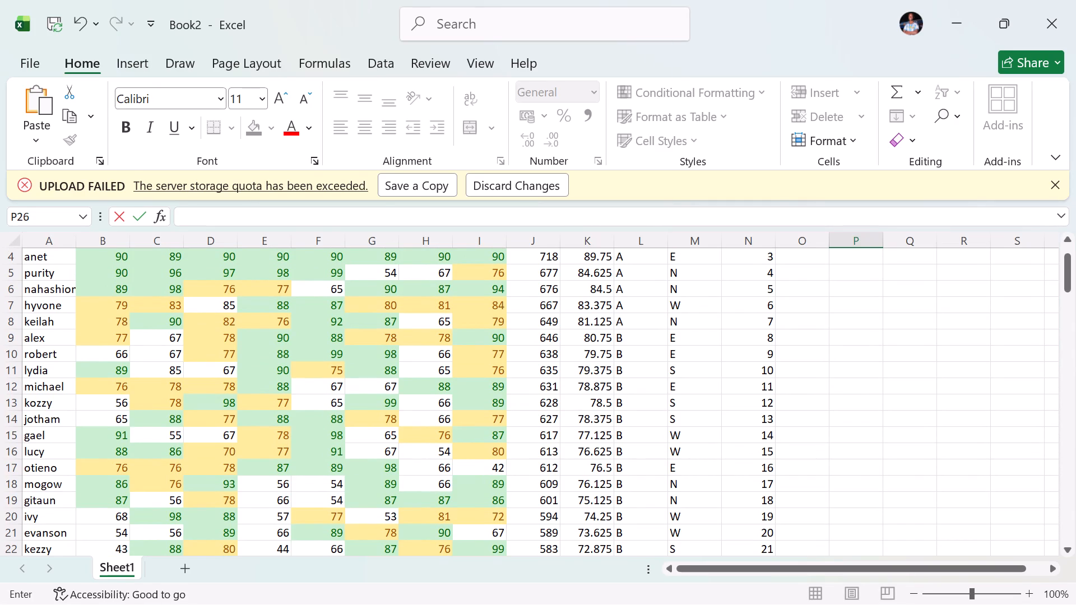
scroll(523, 360, up, 2)
scroll(523, 360, down, 1)
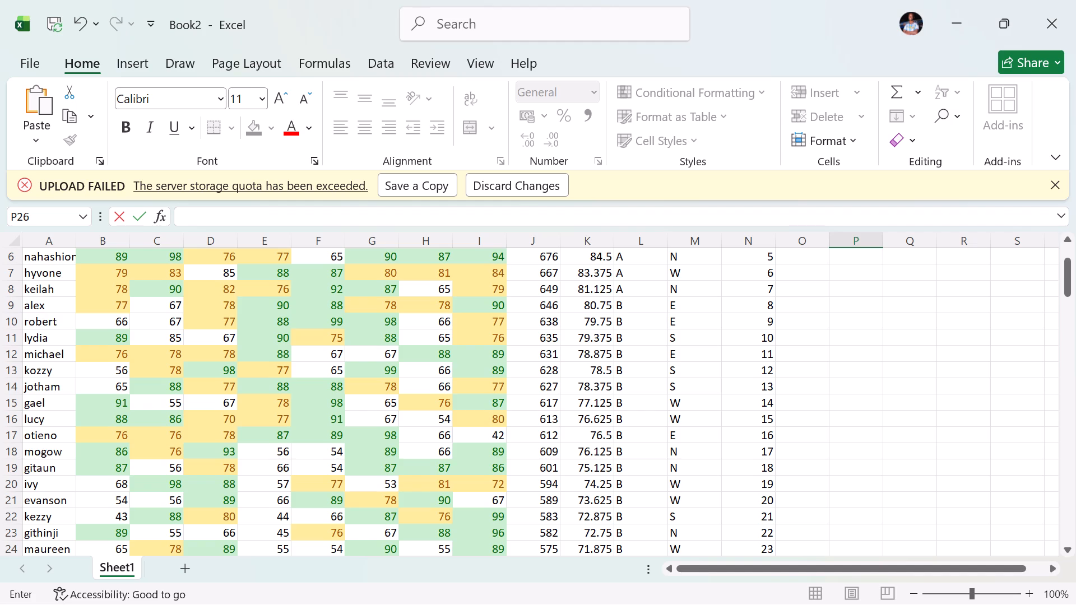
scroll(523, 360, up, 3)
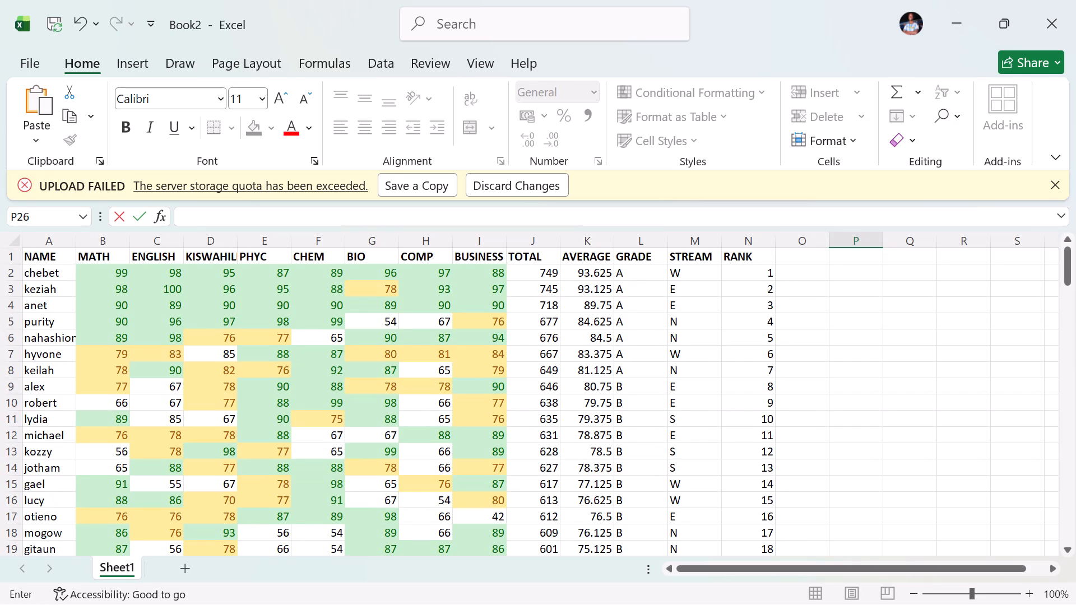
scroll(496, 328, up, 4)
scroll(616, 327, up, 1)
Review the full results table down to the last student and back to the header row, checking the color-coding, grades and ranks.
scroll(616, 327, down, 1)
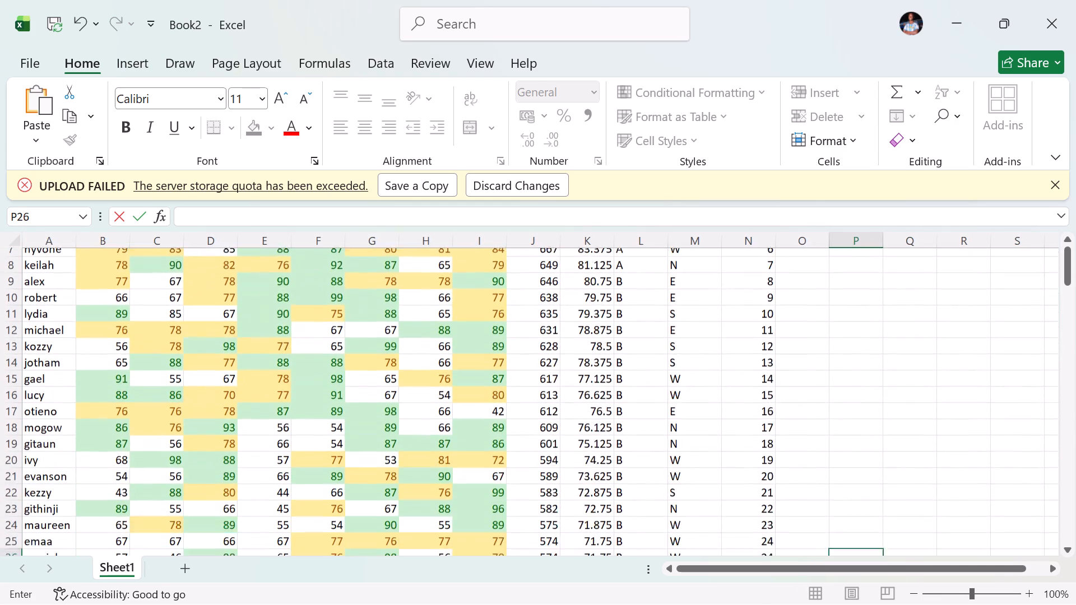
scroll(616, 327, down, 4)
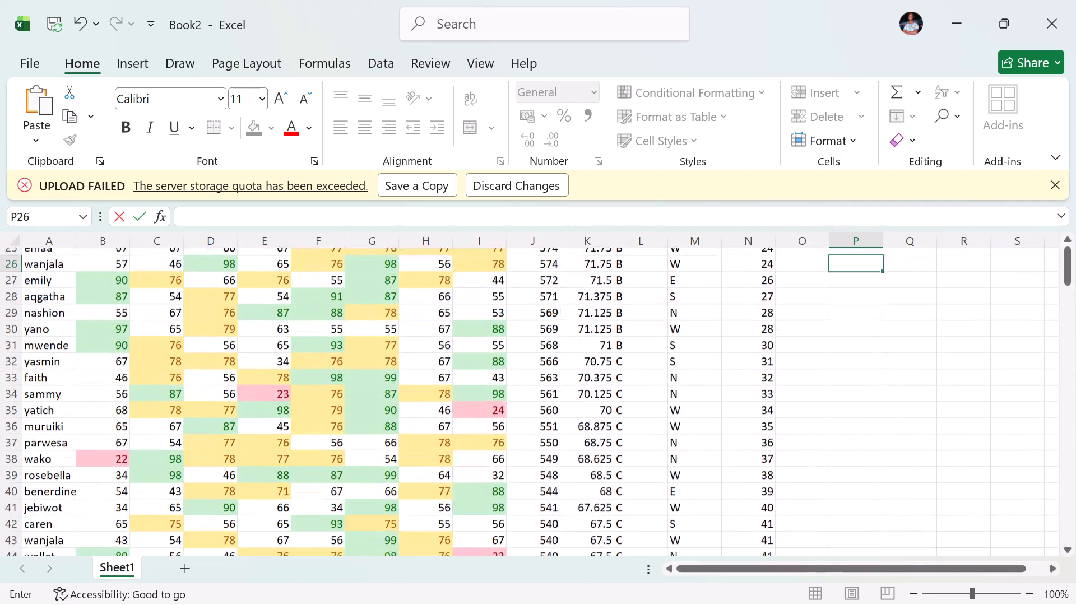
scroll(616, 327, down, 8)
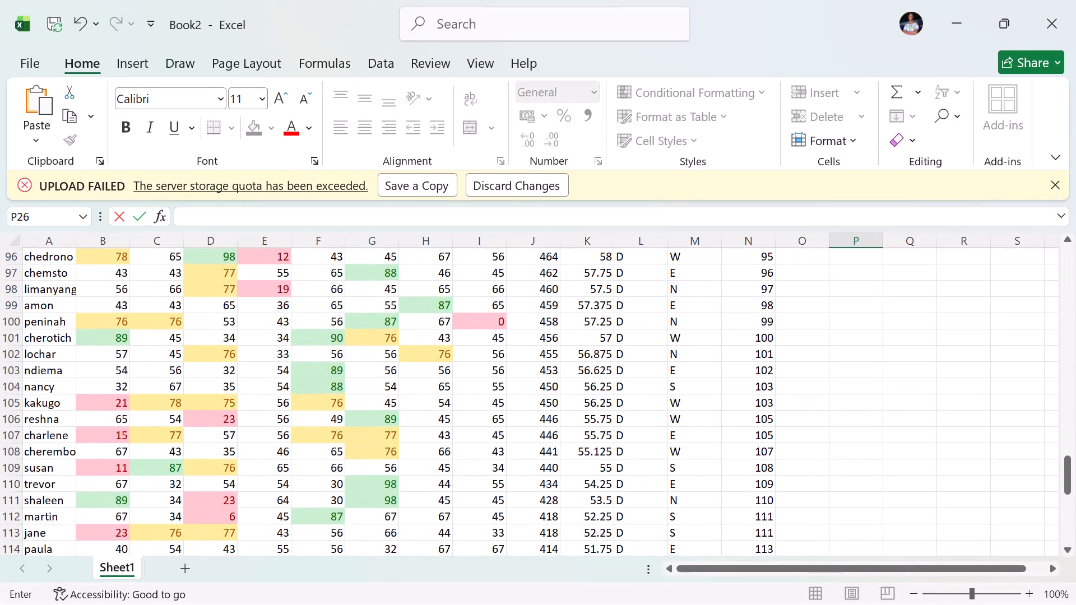
scroll(616, 327, up, 4)
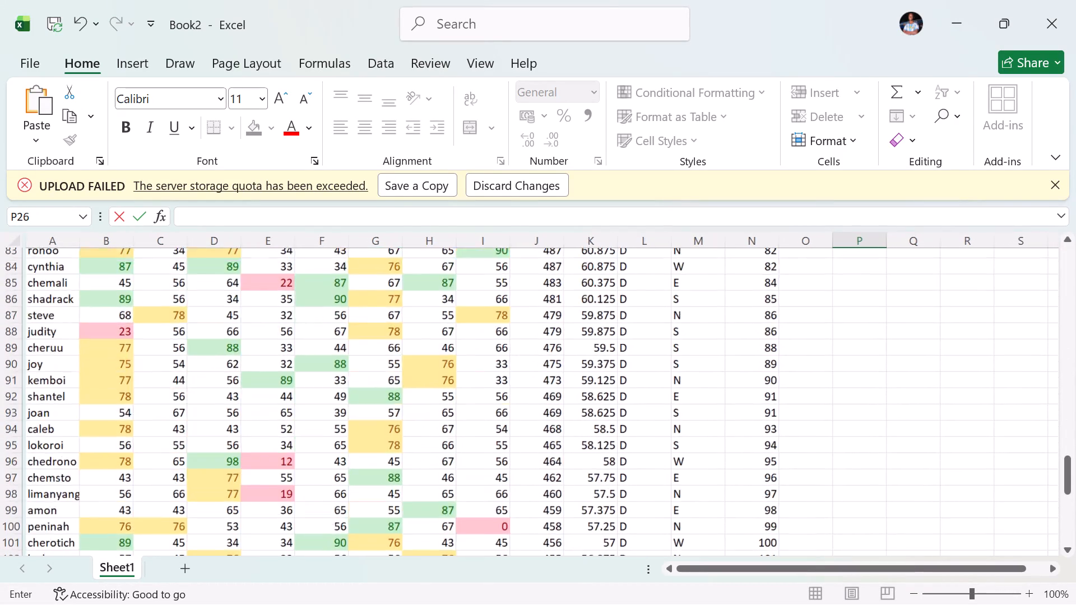
scroll(616, 327, up, 4)
scroll(616, 327, down, 2)
scroll(616, 327, up, 1)
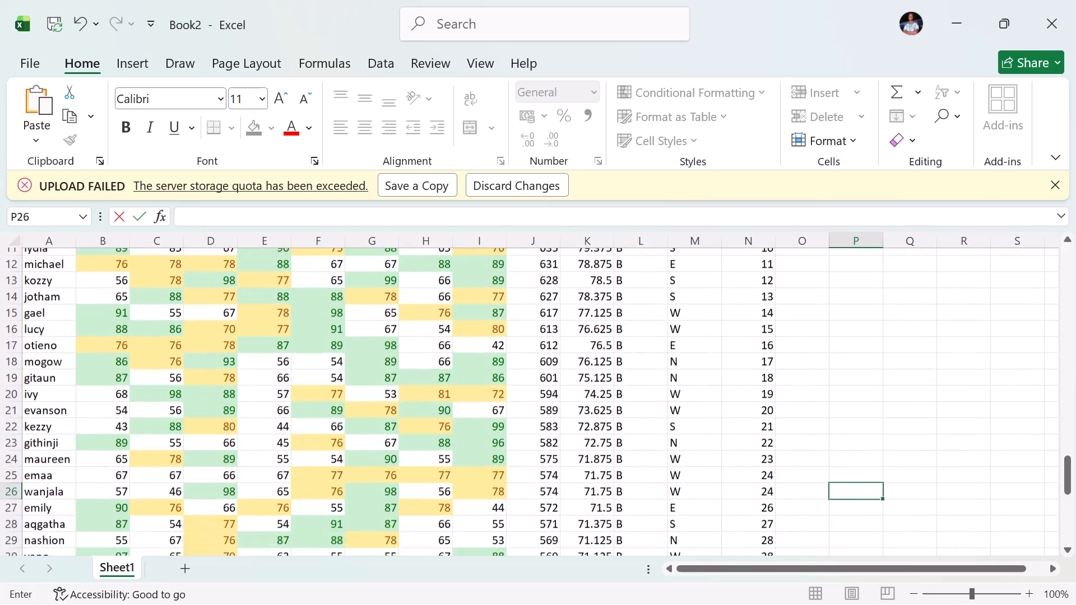
scroll(616, 327, up, 1)
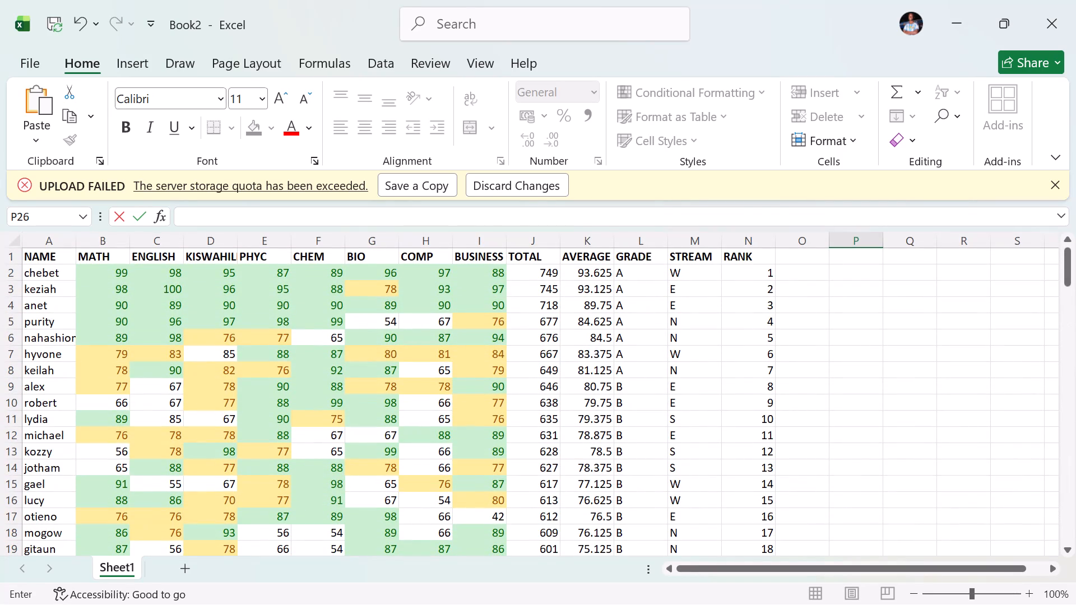
scroll(616, 327, down, 7)
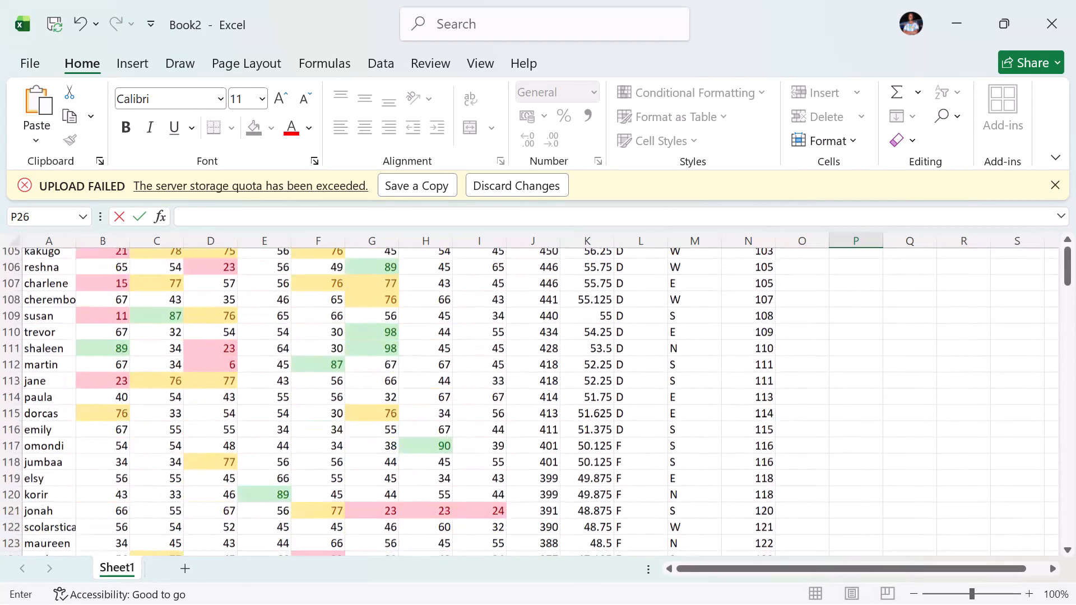
scroll(616, 327, down, 2)
scroll(616, 327, up, 1)
scroll(616, 327, down, 2)
scroll(616, 327, up, 1)
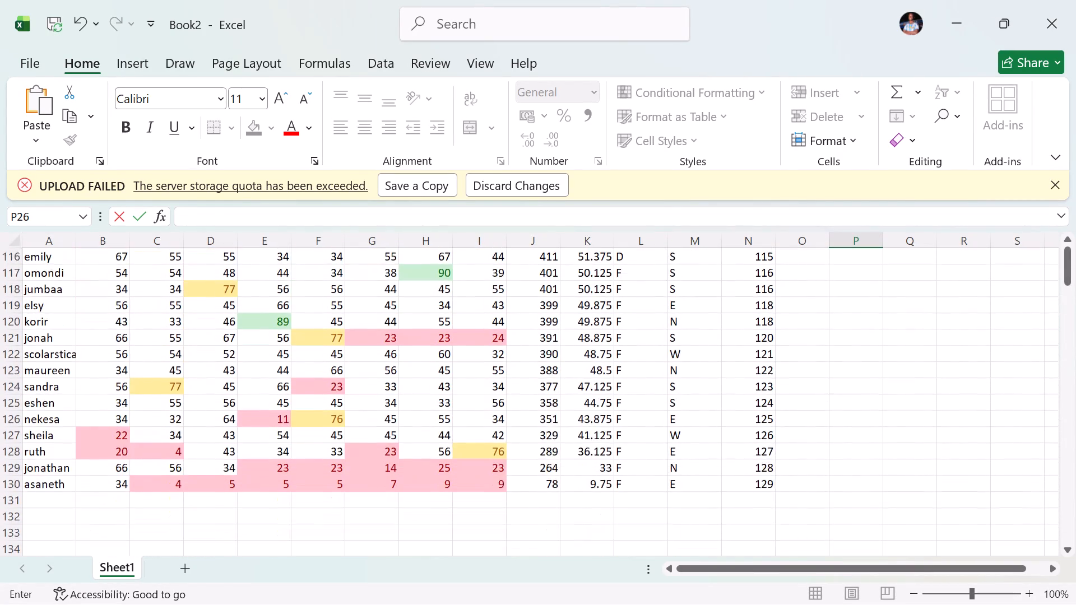
scroll(616, 327, up, 6)
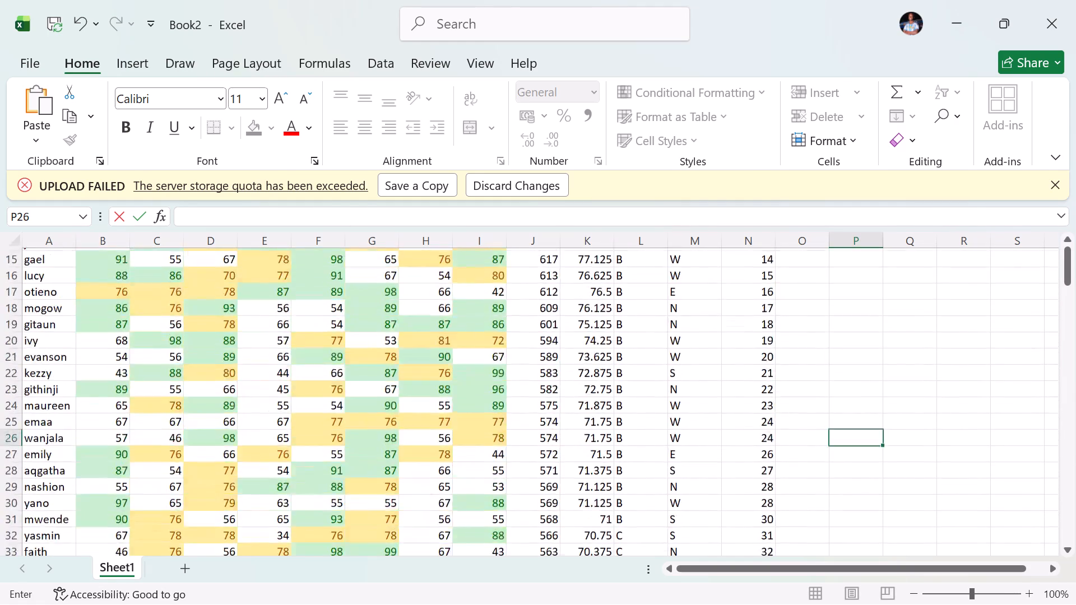
scroll(616, 327, up, 3)
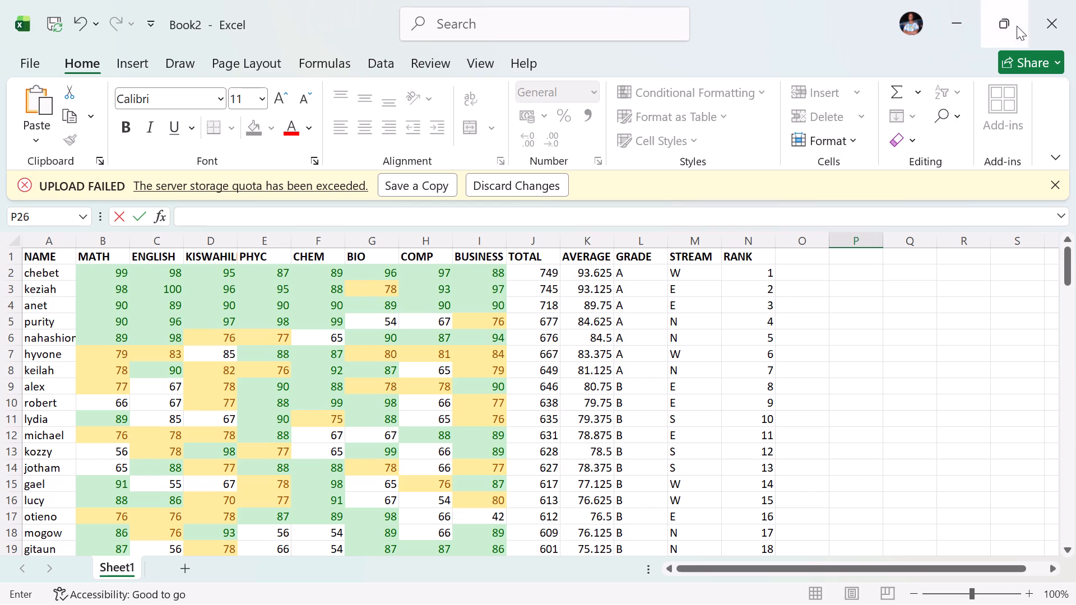
Close the Book2 workbook, saving its changes.
click(1032, 18)
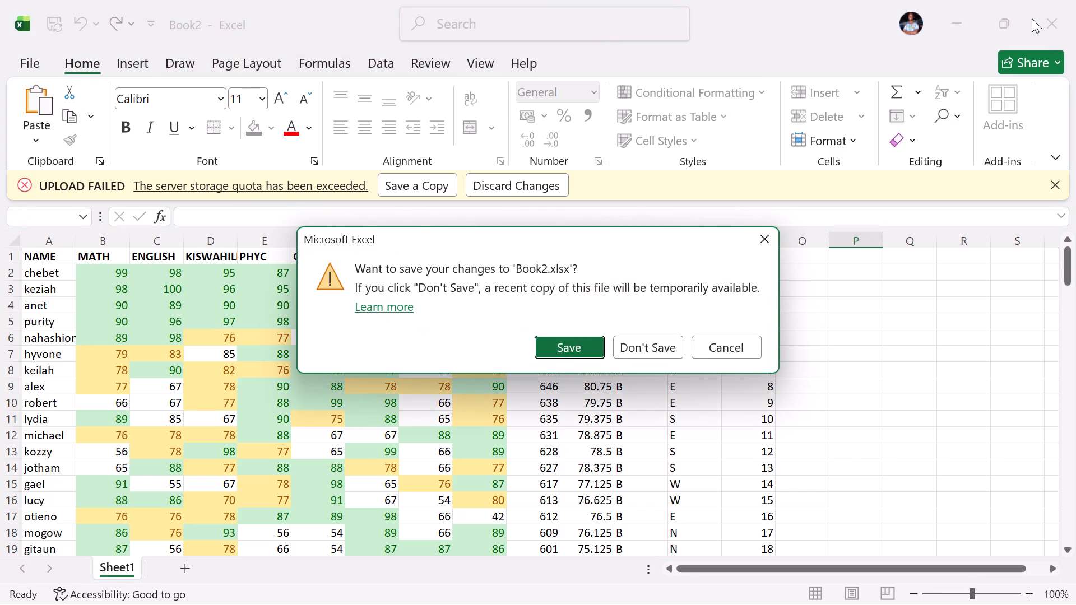
click(577, 345)
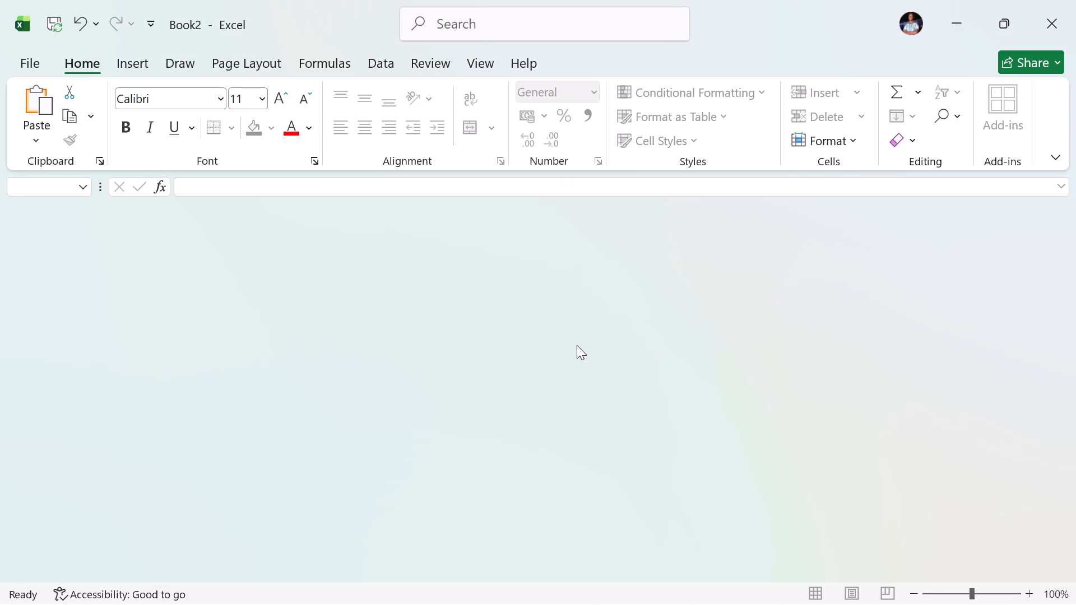